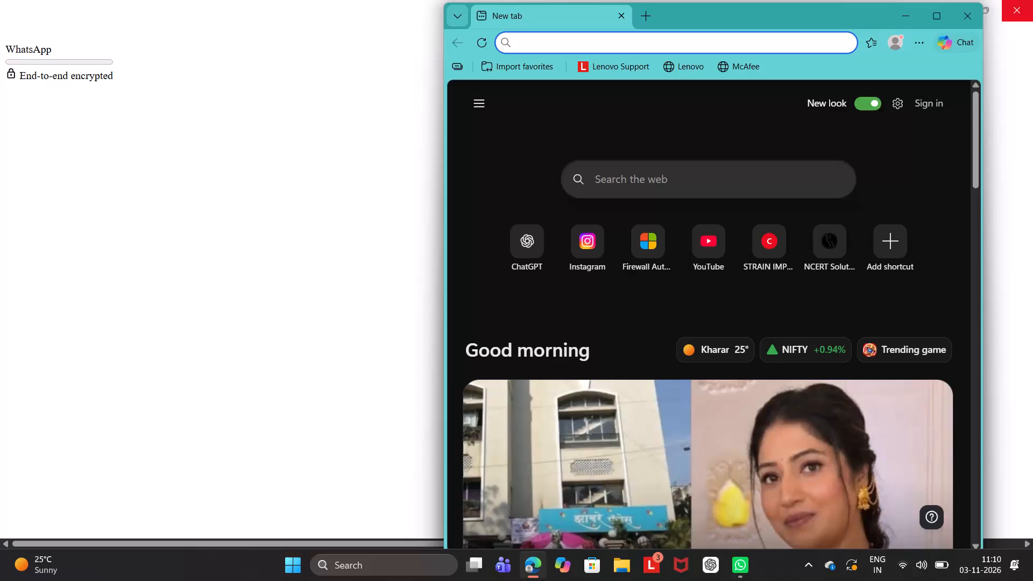
# Look up "whatsapp web" from the new tab's address bar.
pyautogui.click(636, 46)
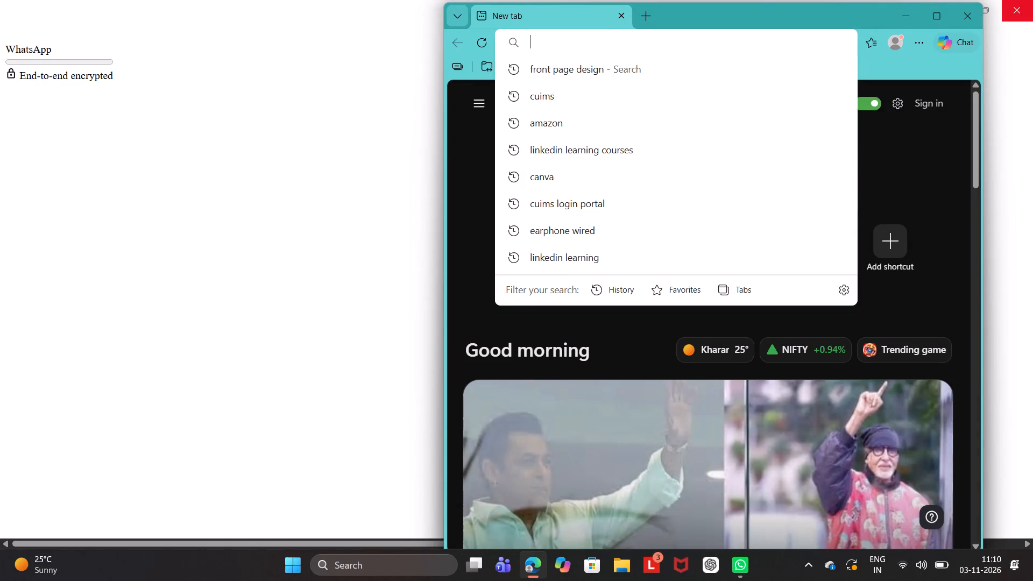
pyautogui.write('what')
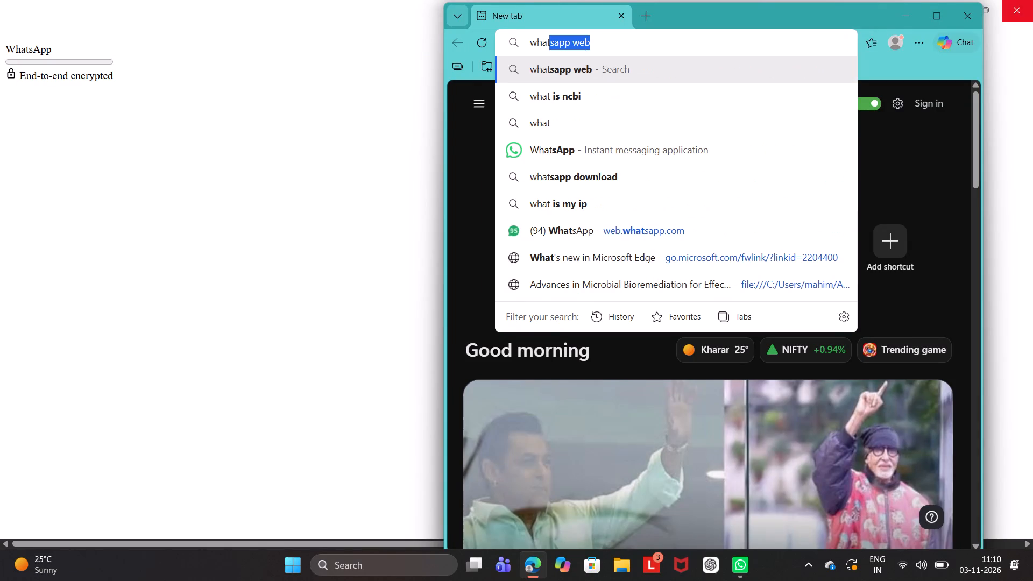
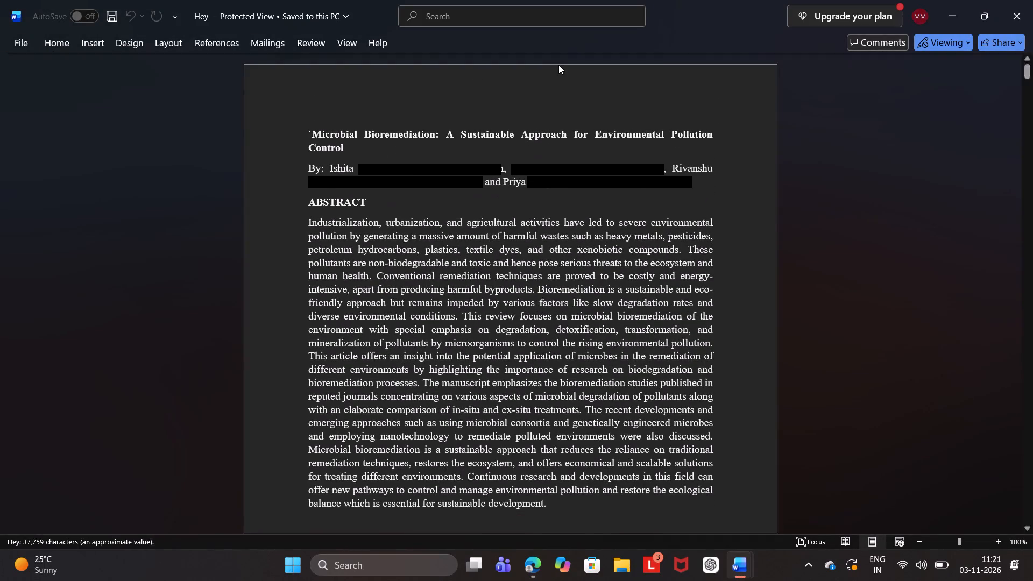
# Enable editing of the microbial bioremediation document "Hey", which is open in Word's Protected View.
pyautogui.click(312, 199)
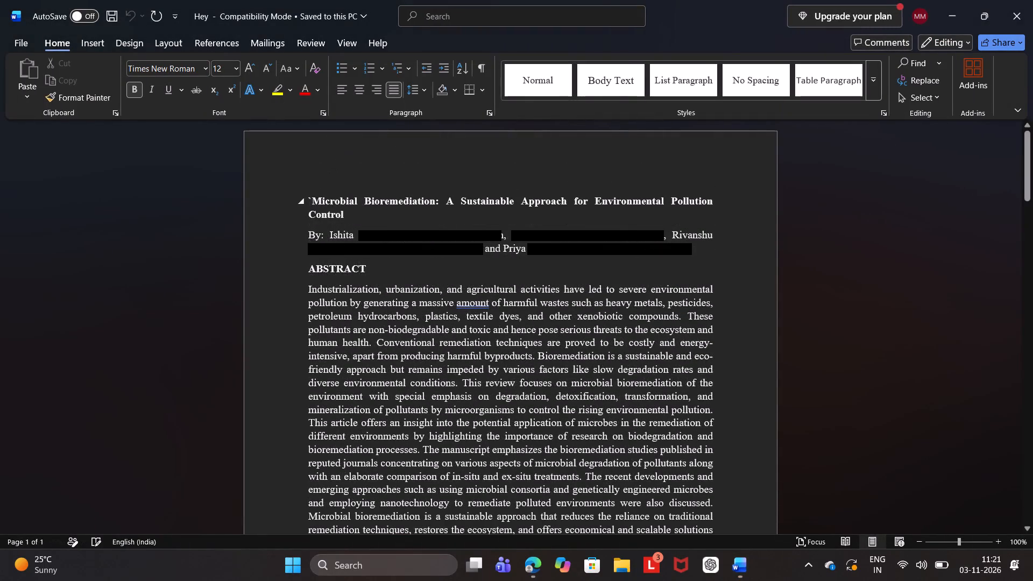
# Delete the stray backtick before the paper's title.
pyautogui.press('BackSpace')
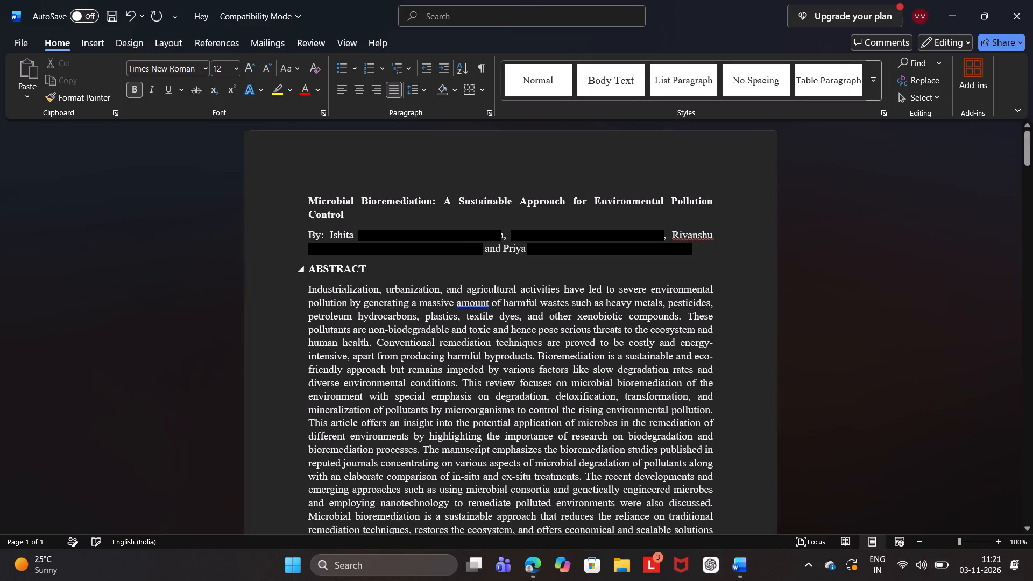
# Copy the whole REFERENCES section, from its heading through entry 20, and delete it from its place after Flowchart 1.
pyautogui.scroll(-10, 317, 310)
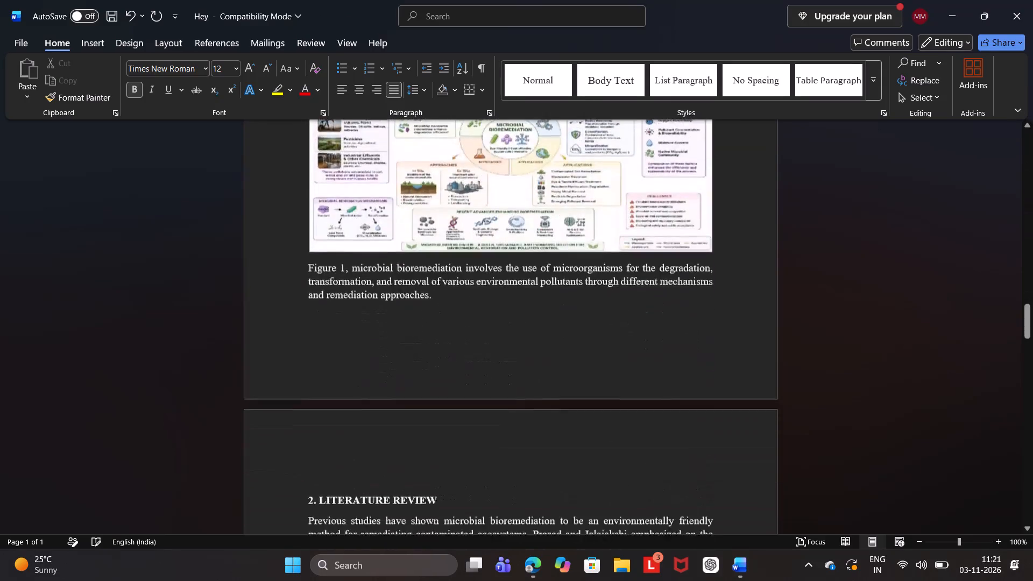
pyautogui.scroll(-10, 317, 310)
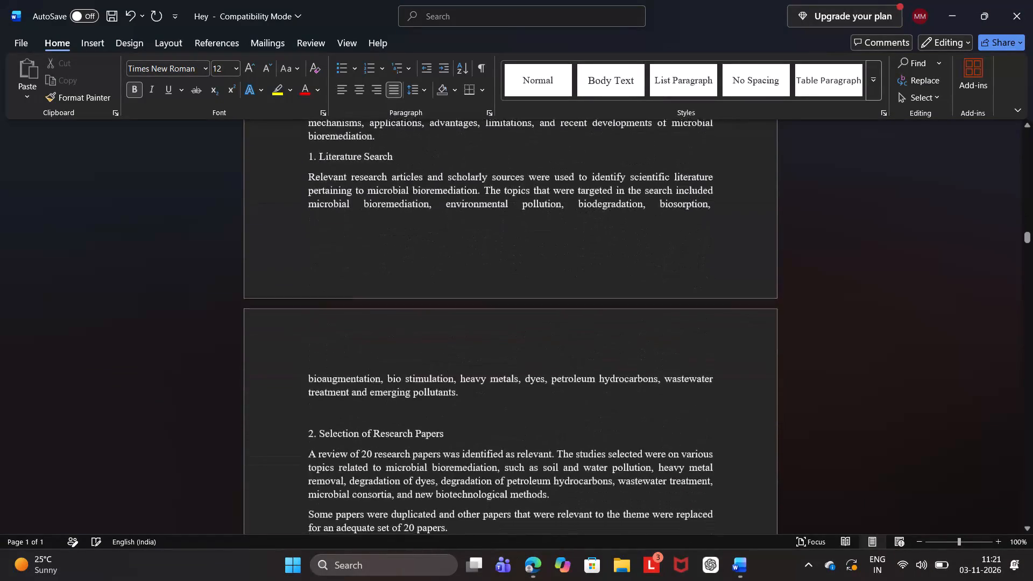
pyautogui.scroll(-10, 317, 310)
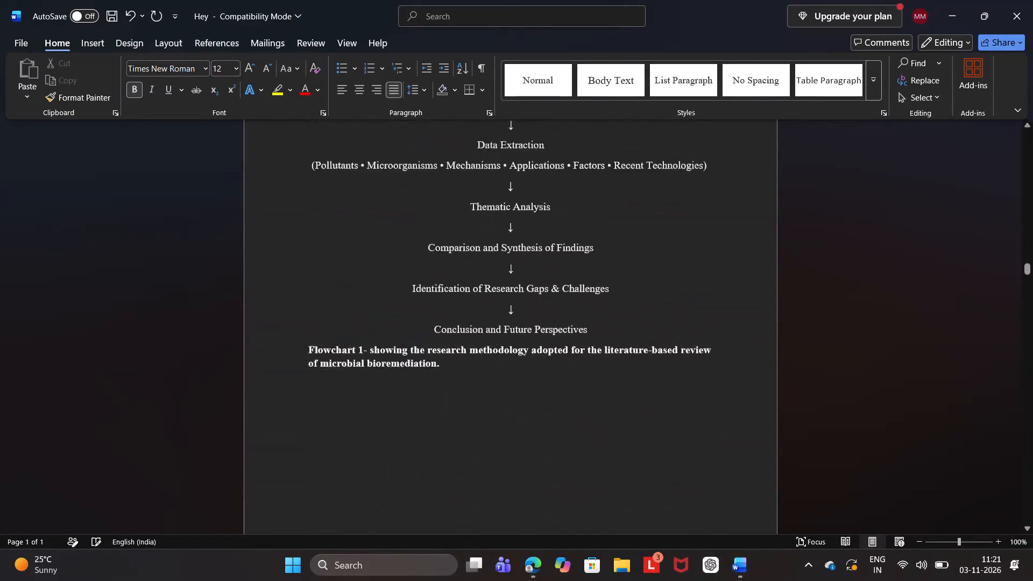
pyautogui.scroll(-7, 317, 310)
pyautogui.scroll(3, 317, 310)
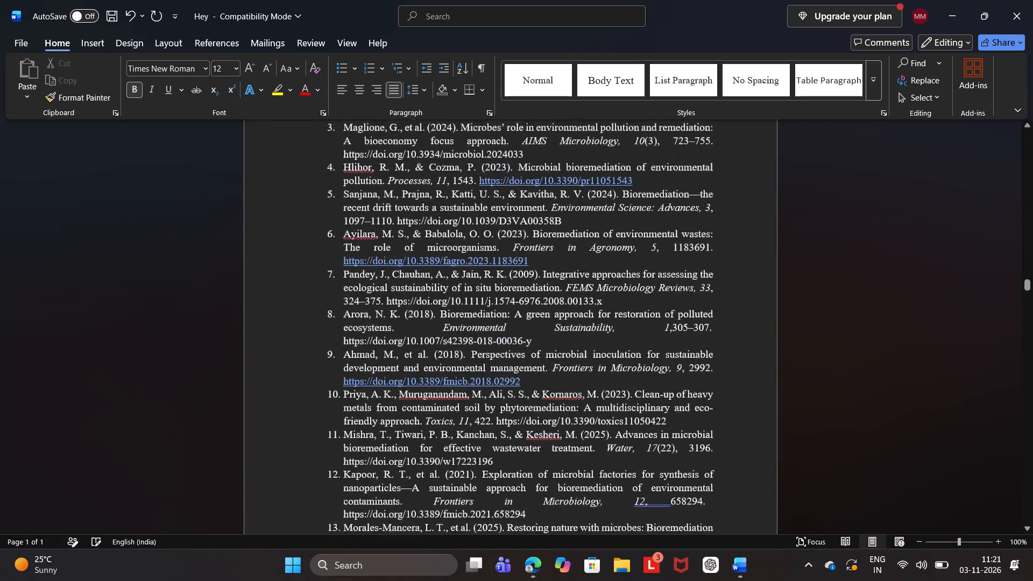
pyautogui.scroll(3, 317, 310)
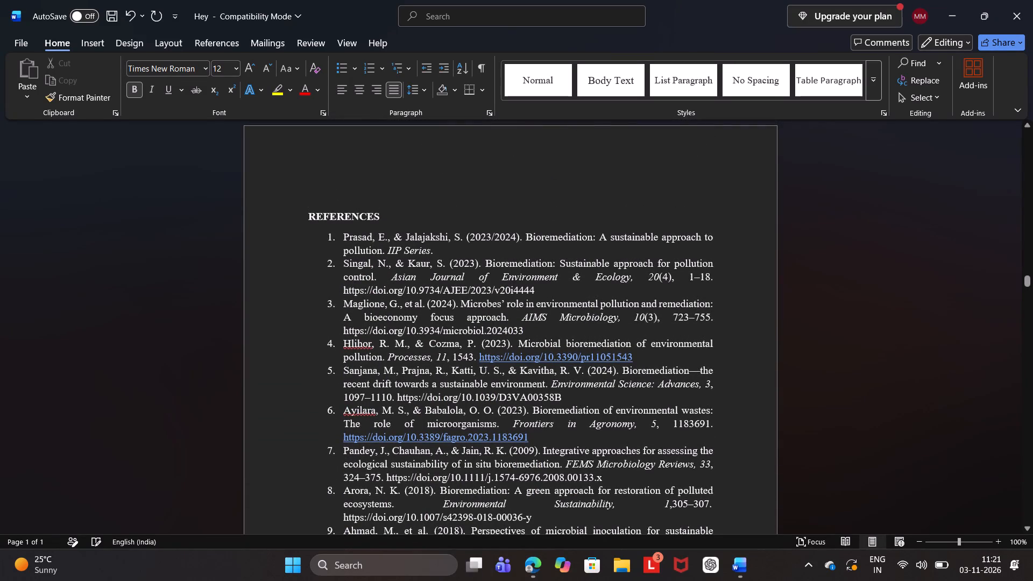
pyautogui.moveTo(308, 215); pyautogui.dragTo(558, 529, button='right')
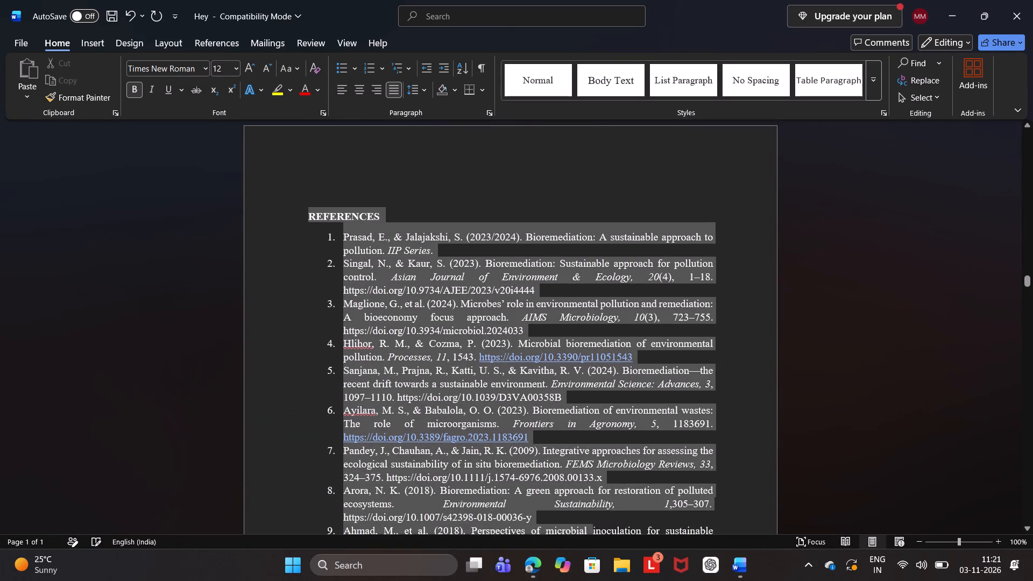
pyautogui.moveTo(558, 529); pyautogui.dragTo(571, 543, button='right')
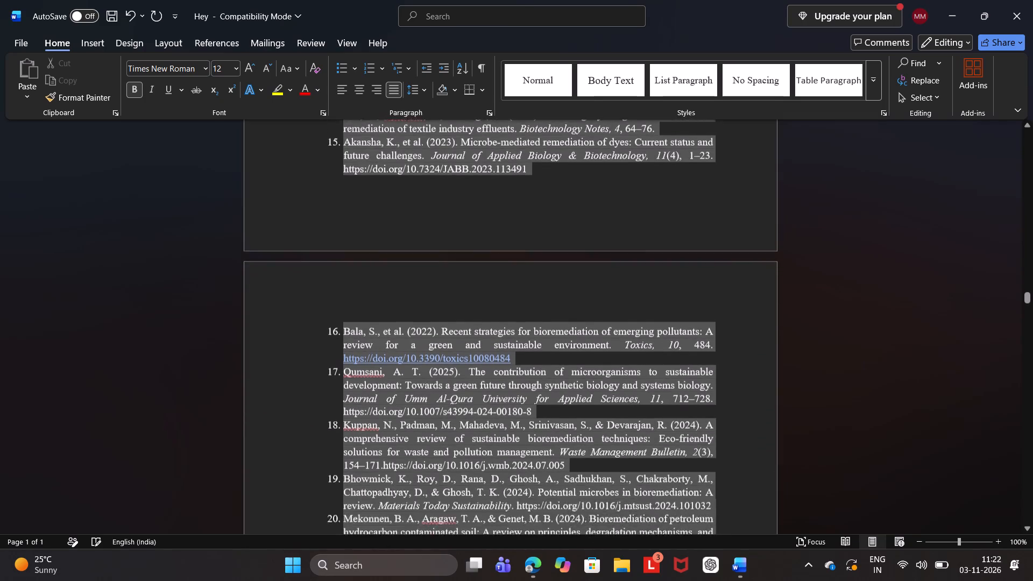
pyautogui.moveTo(571, 543); pyautogui.dragTo(545, 435, button='right')
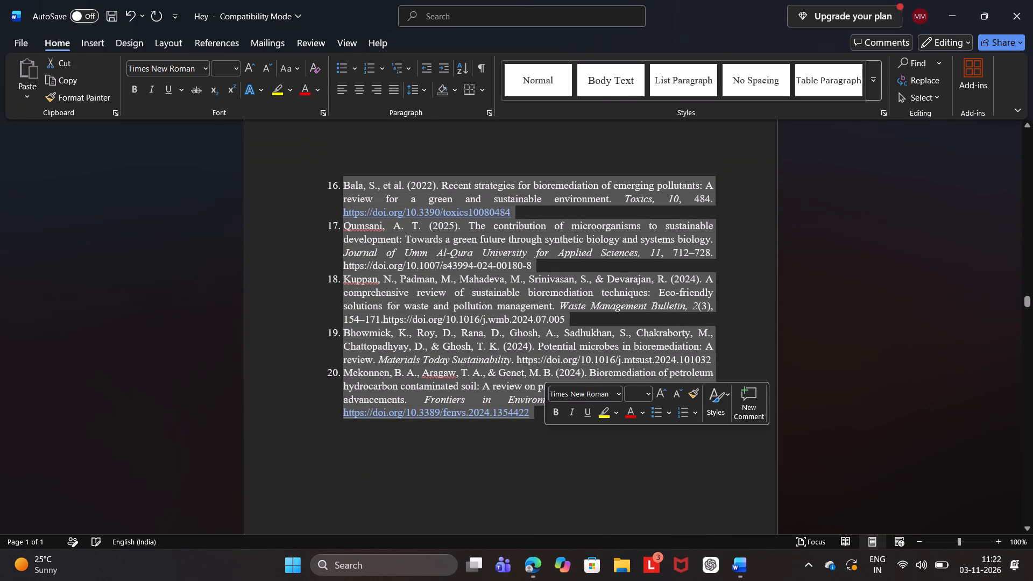
pyautogui.hotkey('ctrl', 'c')
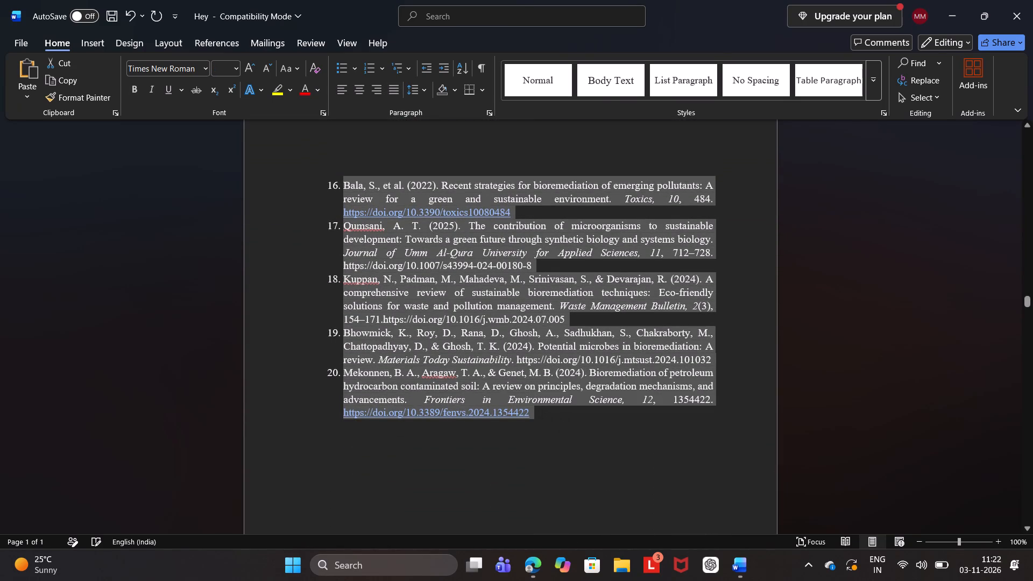
pyautogui.press('BackSpace')
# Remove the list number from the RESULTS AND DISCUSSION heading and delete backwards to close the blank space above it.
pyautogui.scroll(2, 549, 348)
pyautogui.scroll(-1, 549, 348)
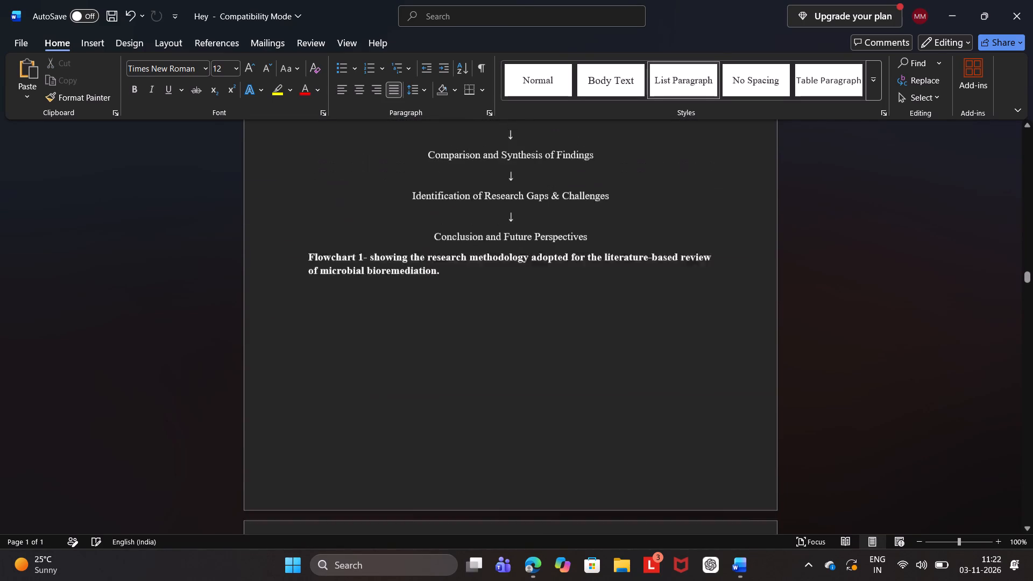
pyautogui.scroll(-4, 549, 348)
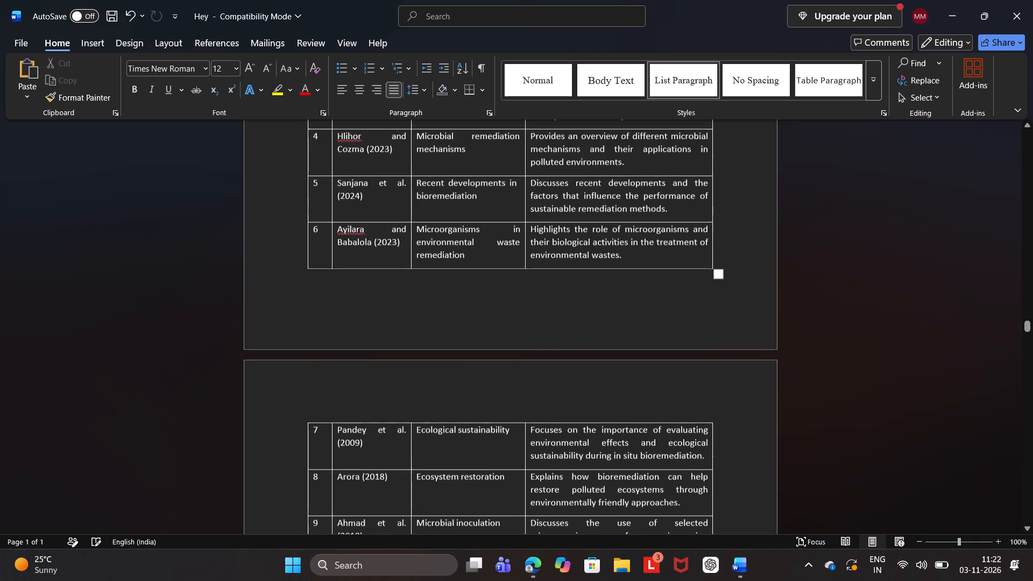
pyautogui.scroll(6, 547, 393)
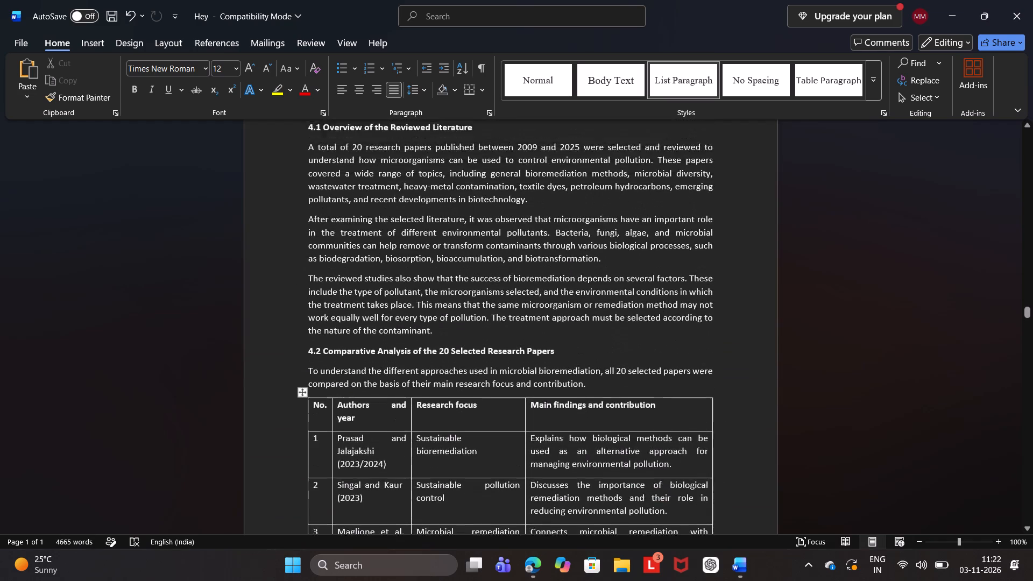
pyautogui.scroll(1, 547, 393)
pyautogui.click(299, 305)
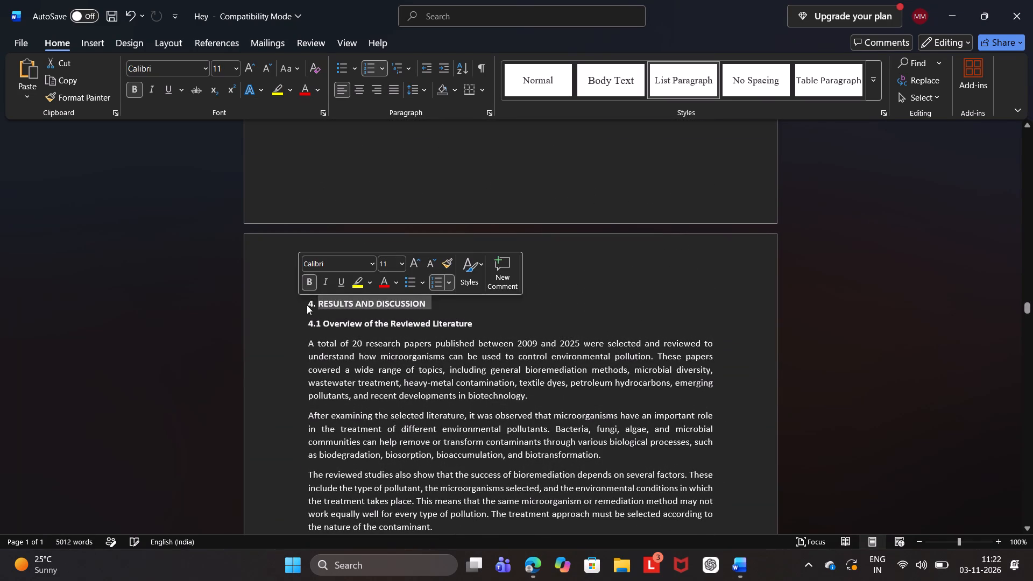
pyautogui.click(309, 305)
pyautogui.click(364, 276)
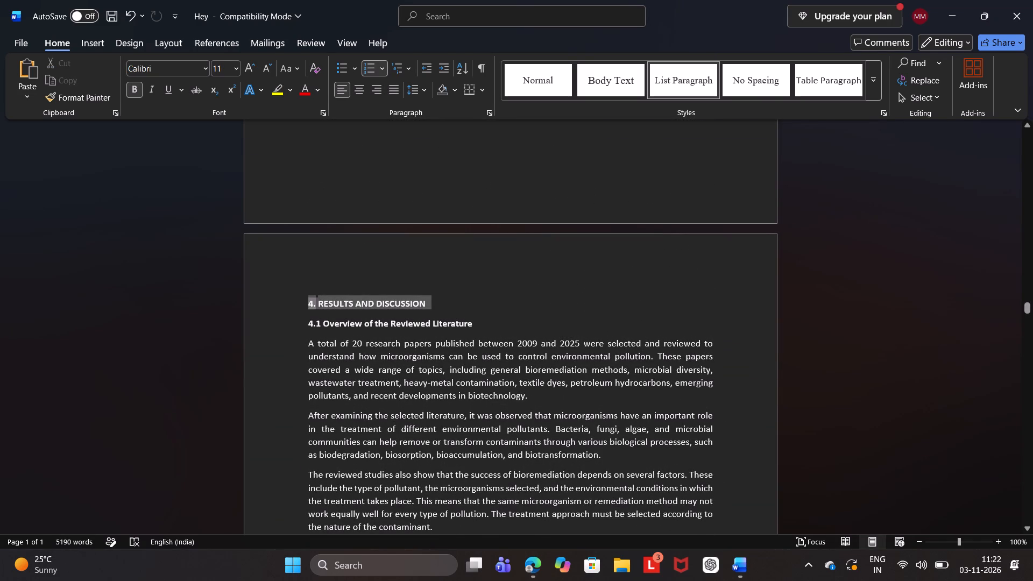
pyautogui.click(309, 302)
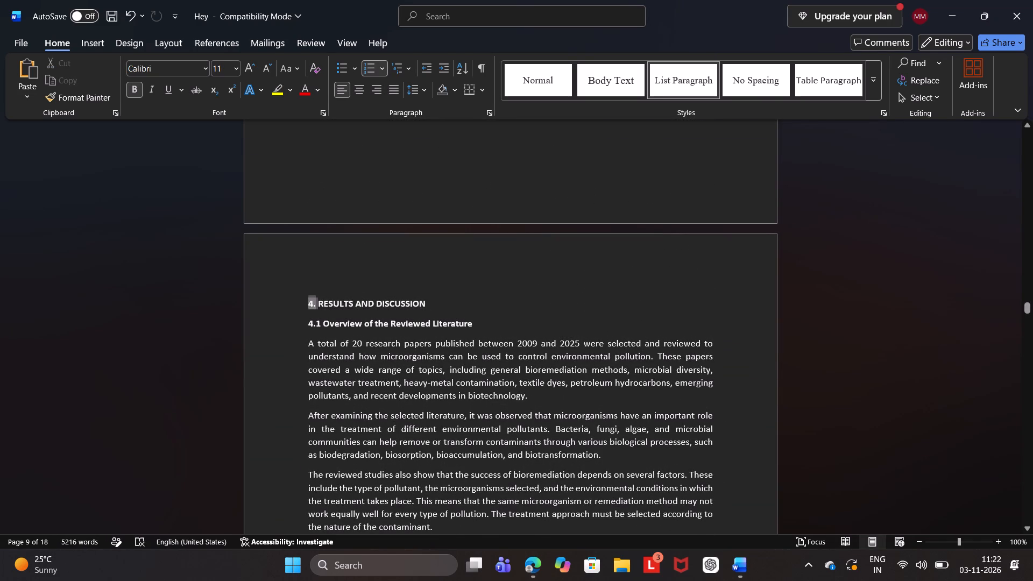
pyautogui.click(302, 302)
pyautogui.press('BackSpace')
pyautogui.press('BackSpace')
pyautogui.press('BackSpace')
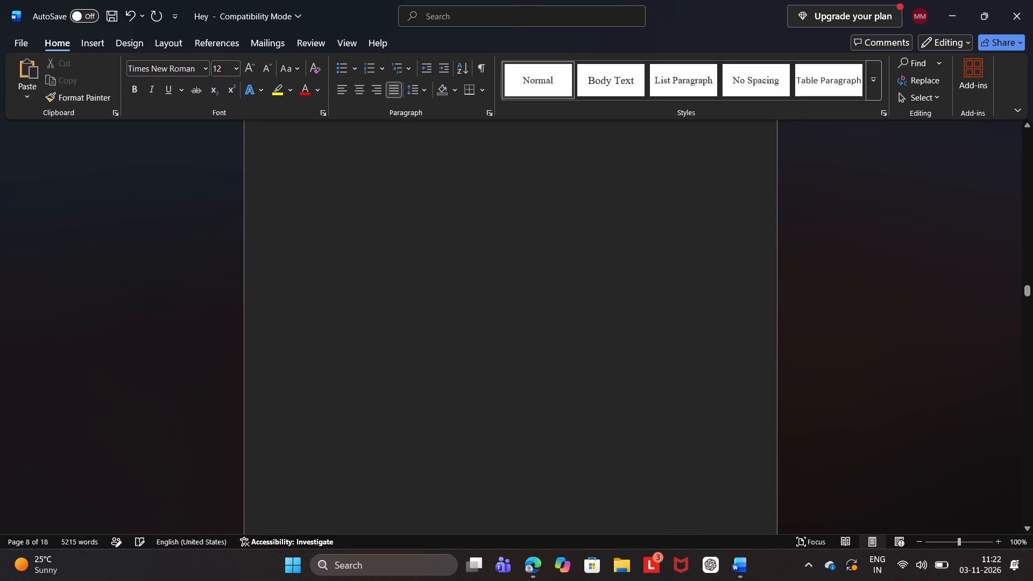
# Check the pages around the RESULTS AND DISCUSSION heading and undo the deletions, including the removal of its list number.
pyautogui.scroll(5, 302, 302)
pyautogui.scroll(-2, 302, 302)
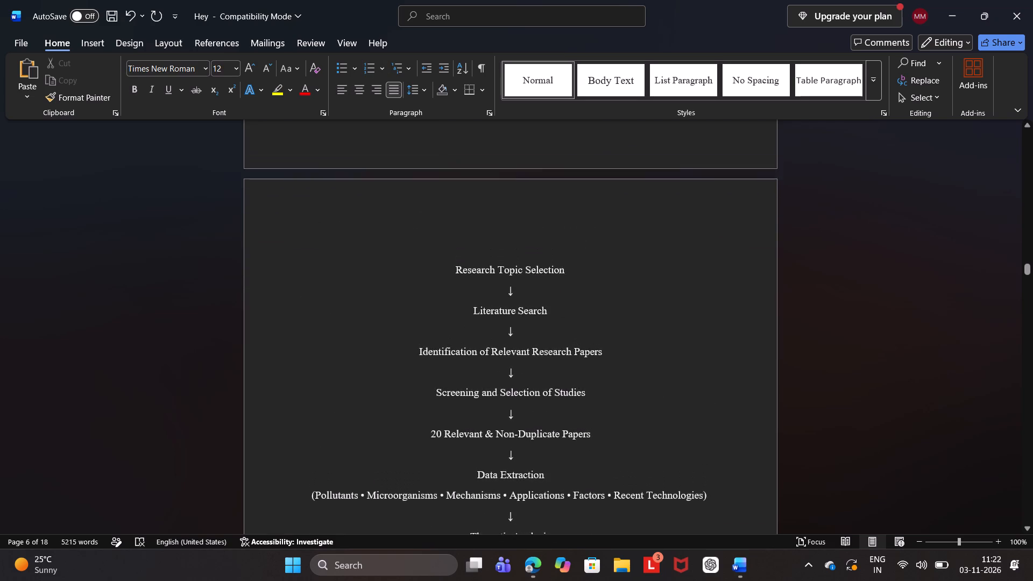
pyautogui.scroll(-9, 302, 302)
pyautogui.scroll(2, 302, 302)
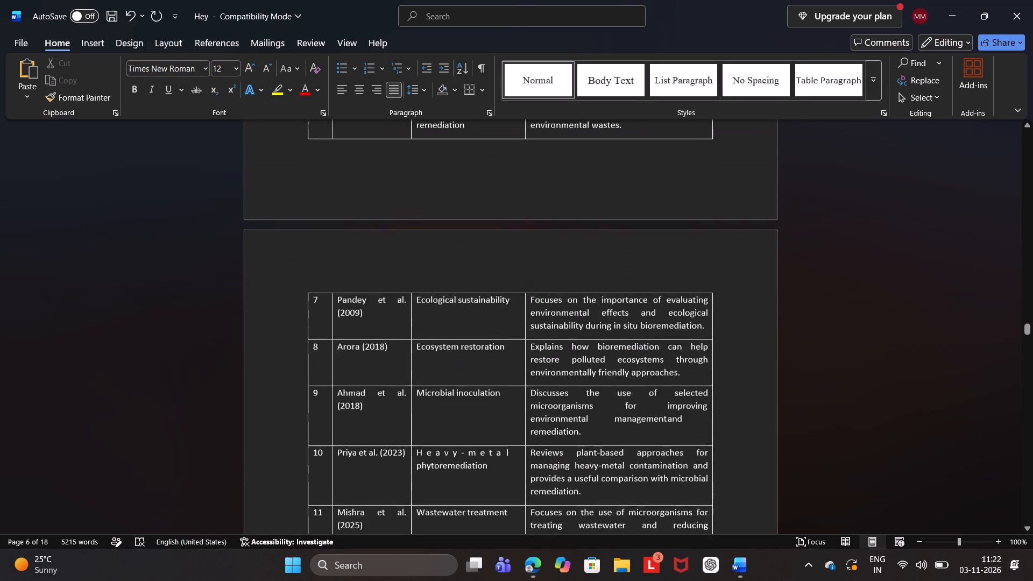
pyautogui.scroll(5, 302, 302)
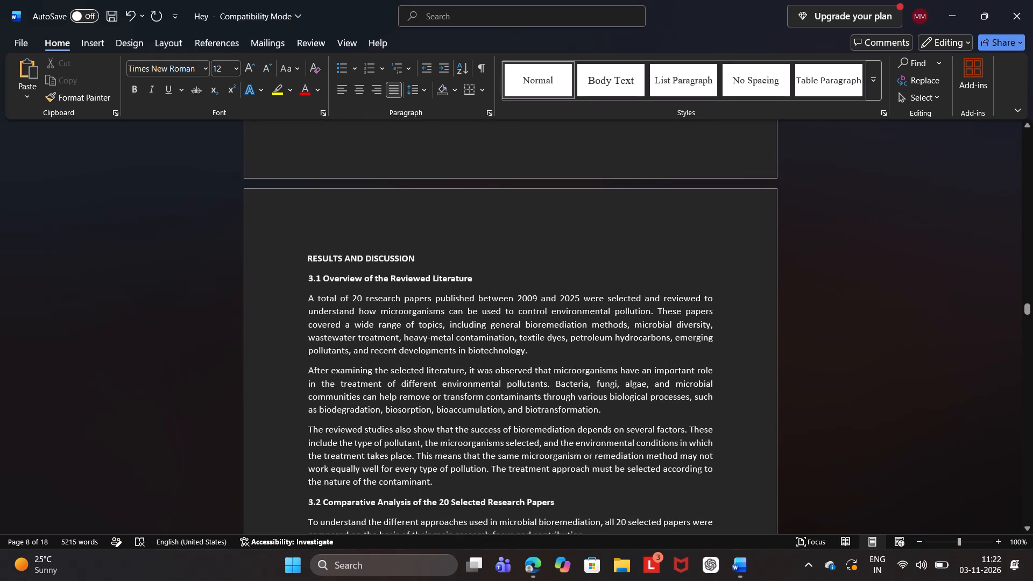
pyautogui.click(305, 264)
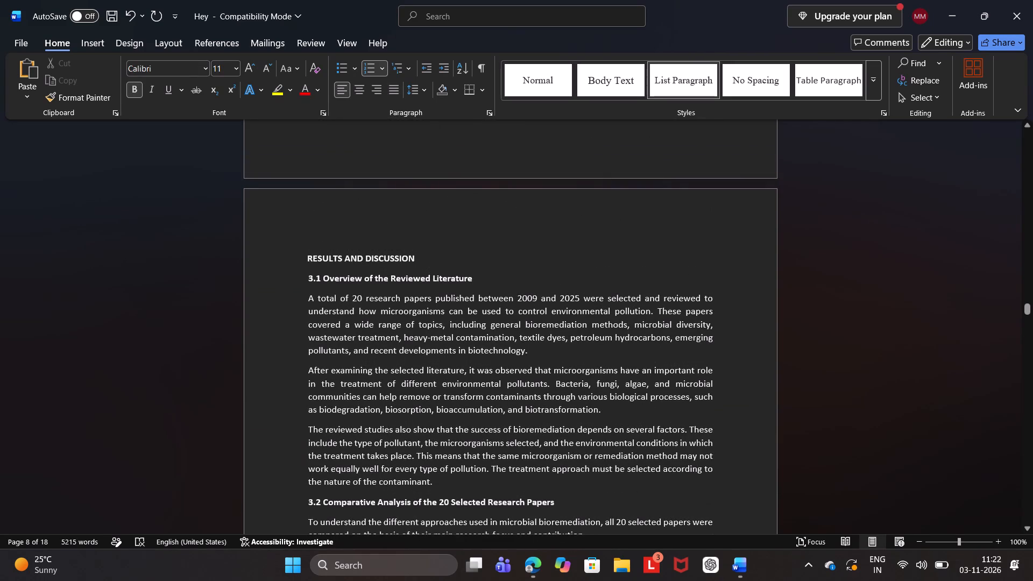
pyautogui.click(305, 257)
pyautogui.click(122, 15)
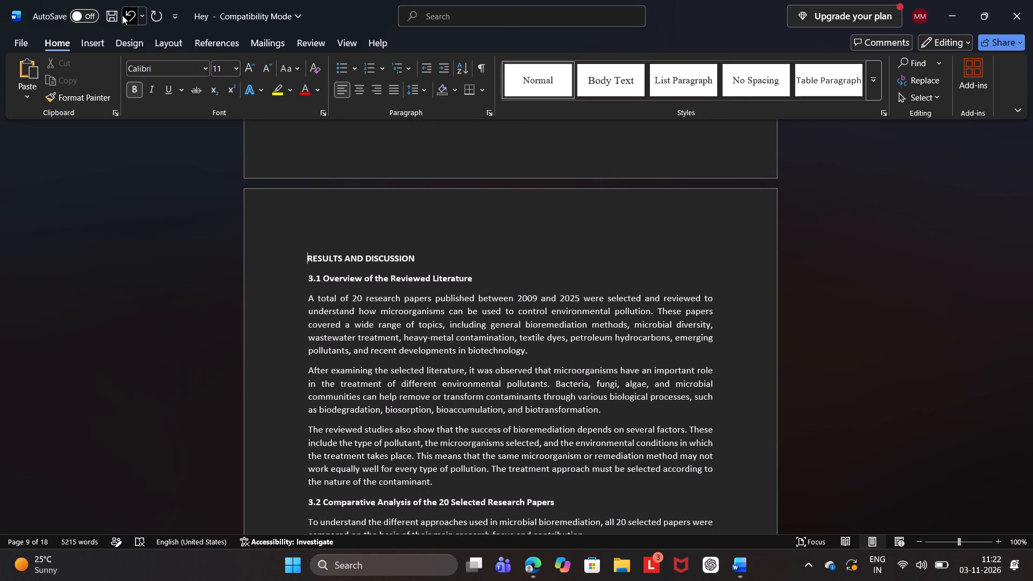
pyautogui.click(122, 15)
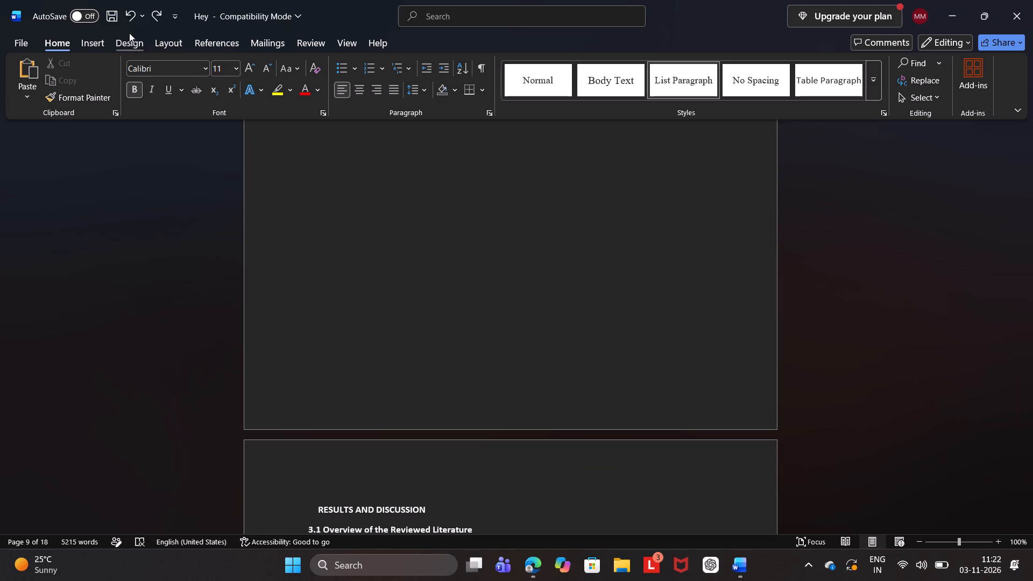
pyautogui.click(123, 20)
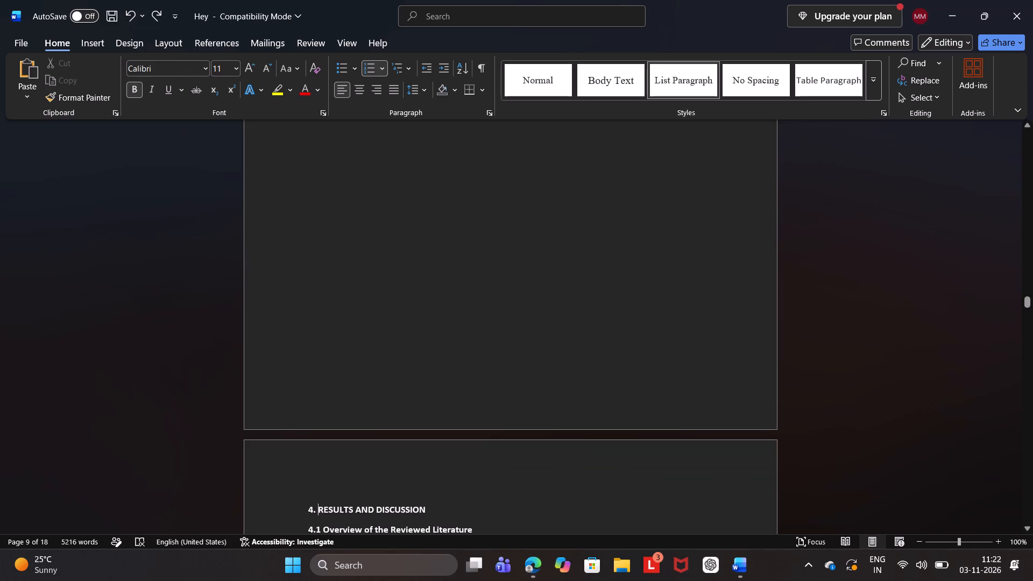
# Remove the list number and indent from the RESULTS AND DISCUSSION heading and delete one position back before it.
pyautogui.press('BackSpace')
pyautogui.press('BackSpace')
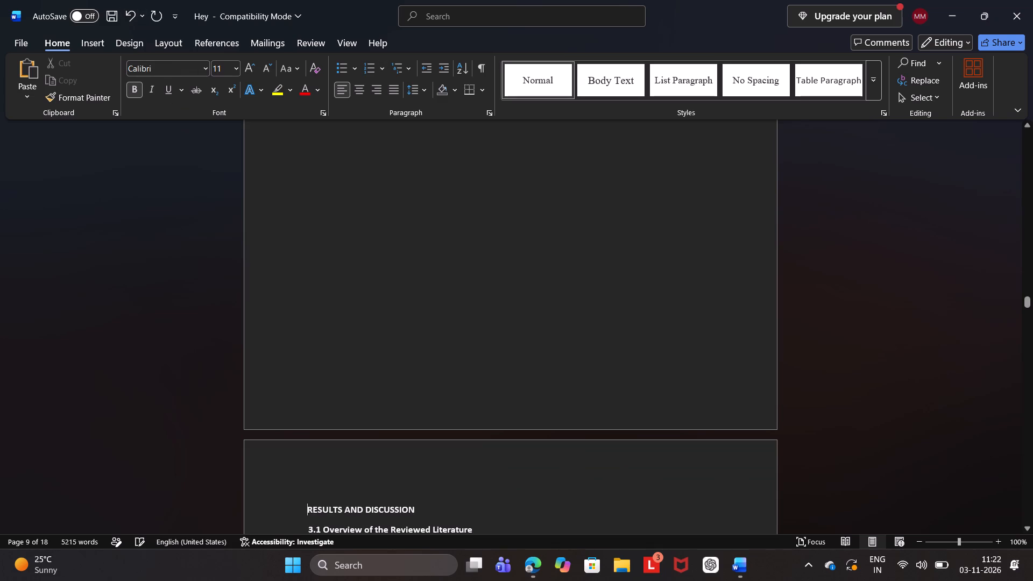
pyautogui.press('BackSpace')
# Delete the empty space between the Flowchart 1 caption and the RESULTS AND DISCUSSION heading, working backwards from the heading.
pyautogui.scroll(1, 273, 334)
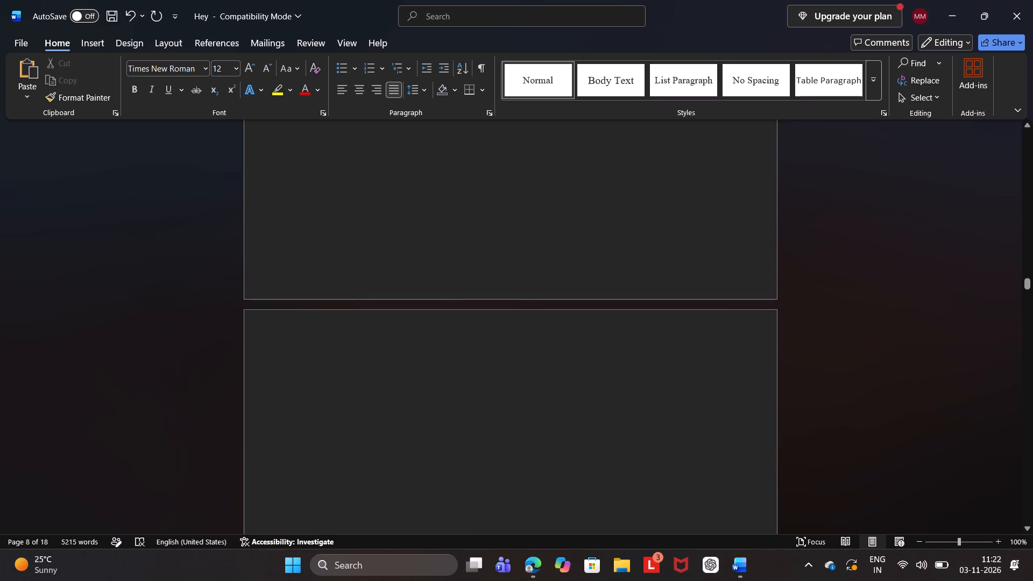
pyautogui.scroll(-5, 273, 334)
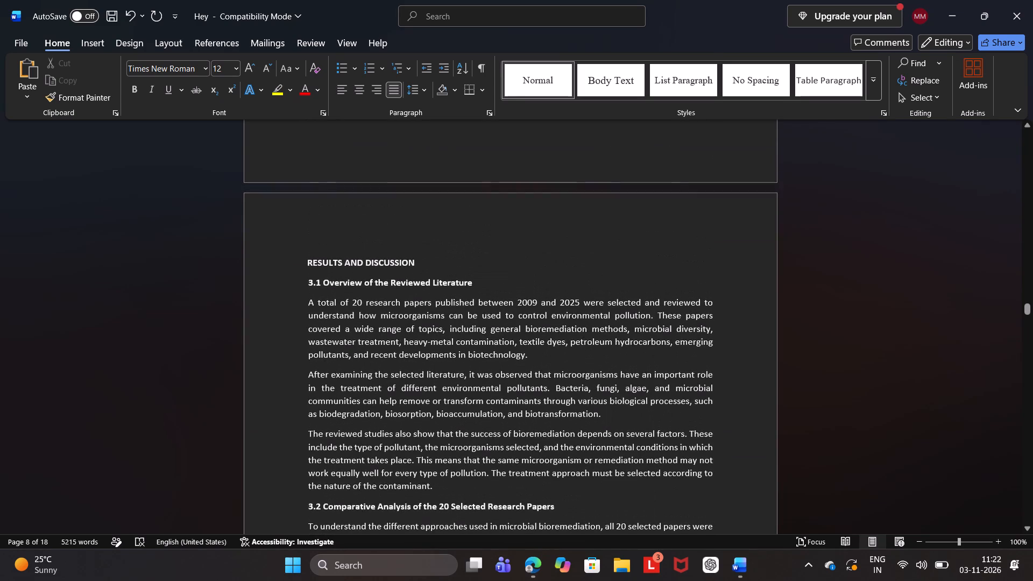
pyautogui.click(305, 261)
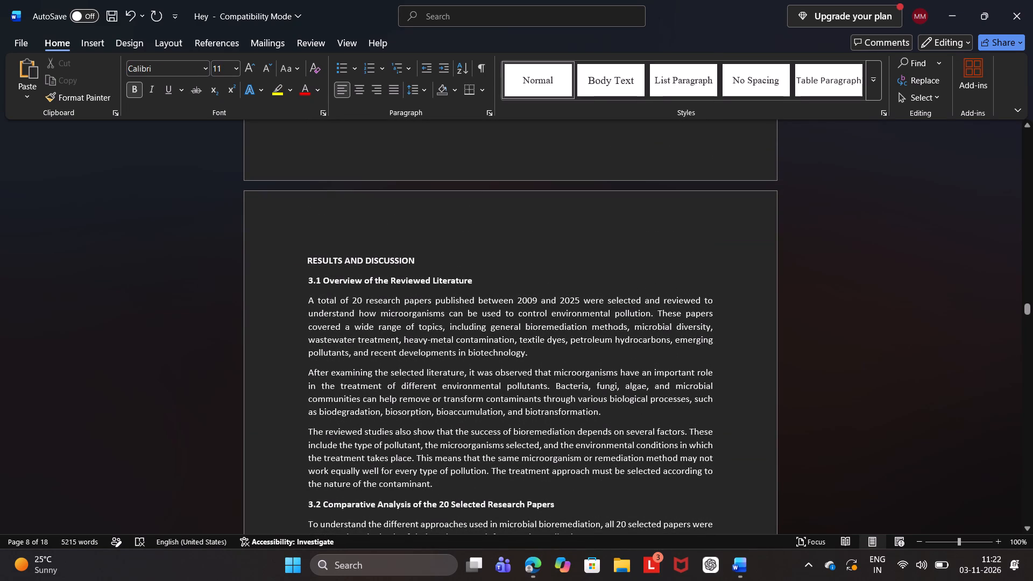
pyautogui.click(309, 261)
pyautogui.press('BackSpace')
pyautogui.scroll(2, 309, 261)
pyautogui.scroll(-1, 309, 261)
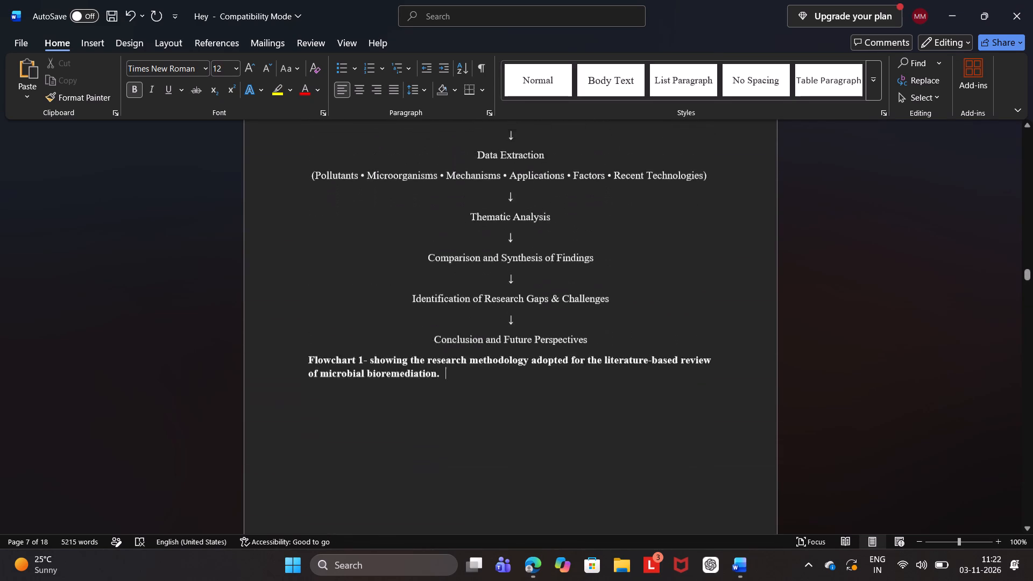
pyautogui.scroll(-2, 309, 261)
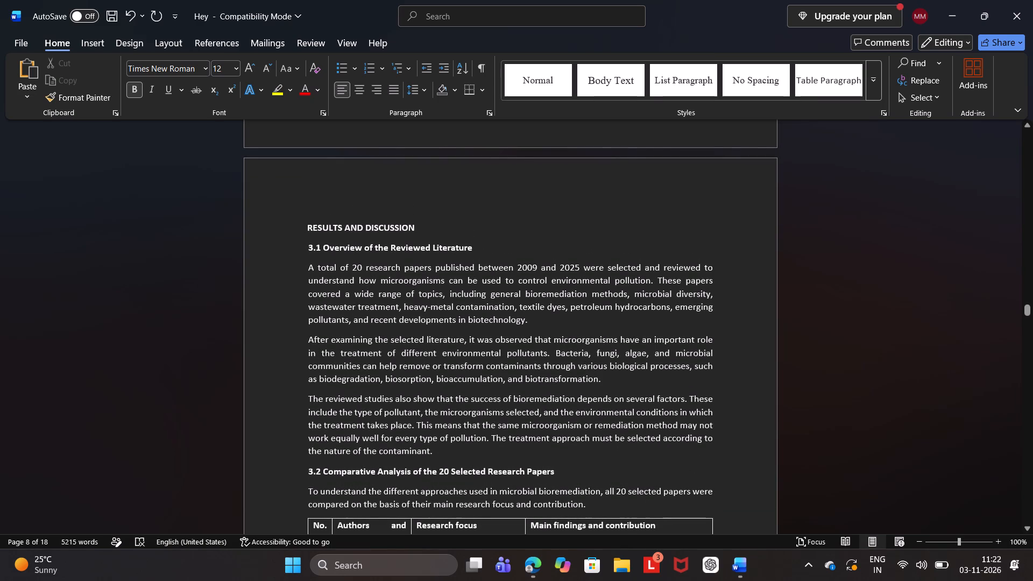
pyautogui.click(306, 231)
pyautogui.press('BackSpace')
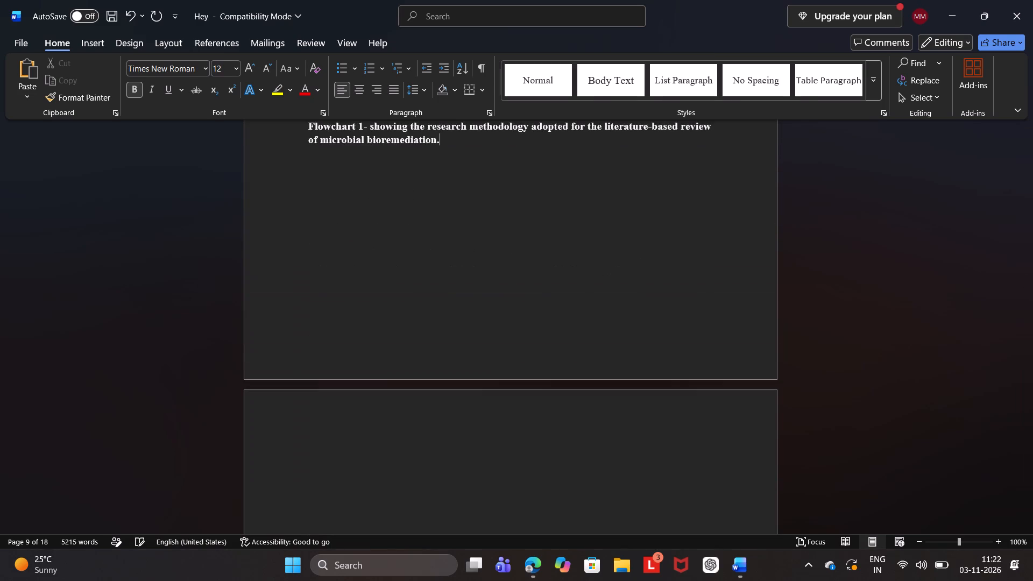
pyautogui.scroll(-2, 306, 231)
pyautogui.click(306, 231)
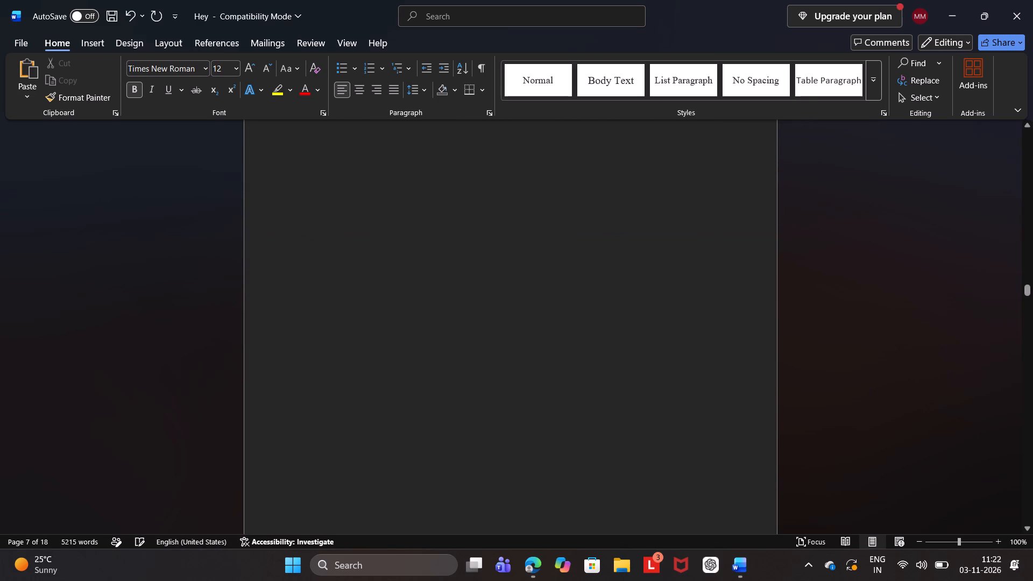
# Examine the blank page between Flowchart 1 and the RESULTS AND DISCUSSION heading, and the results pages following it, in a zoomed-out multi-page view.
pyautogui.click(326, 236)
pyautogui.click(369, 228)
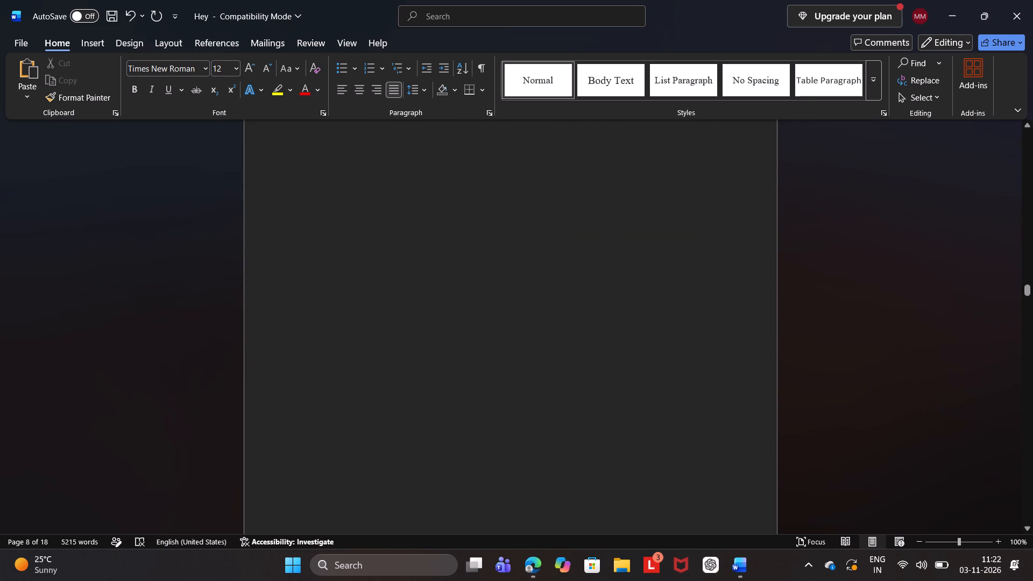
pyautogui.click(369, 224)
pyautogui.keyDown('ctrl'); pyautogui.scroll(-4, 367, 226); pyautogui.keyUp('ctrl')
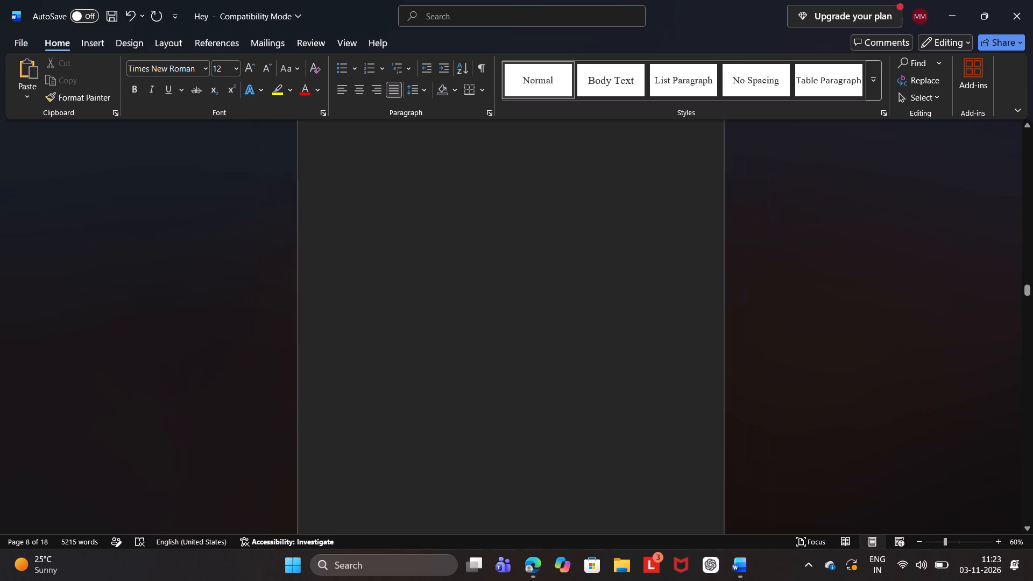
pyautogui.keyDown('ctrl'); pyautogui.scroll(-2, 367, 226); pyautogui.keyUp('ctrl')
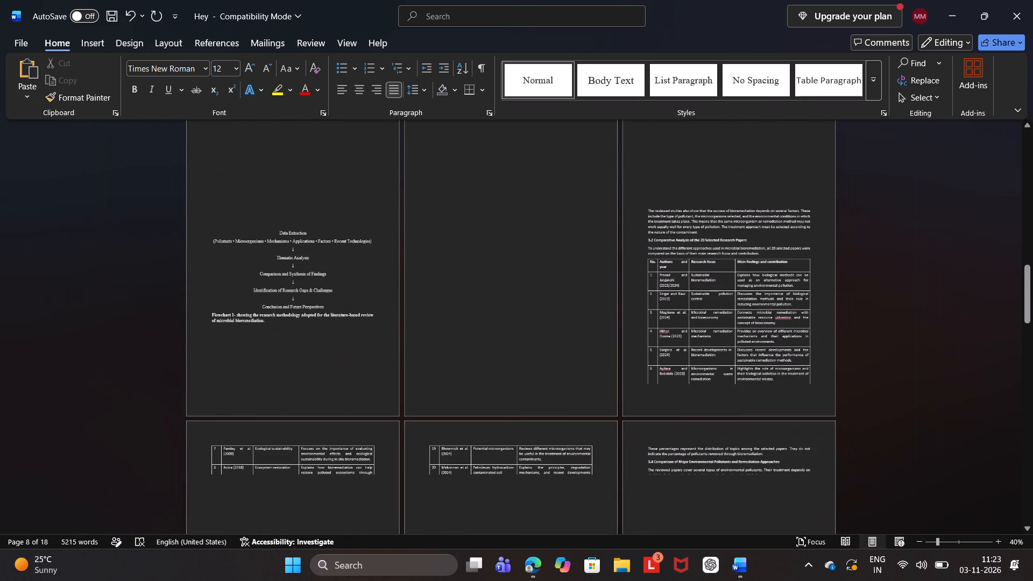
pyautogui.click(442, 220)
pyautogui.click(755, 202)
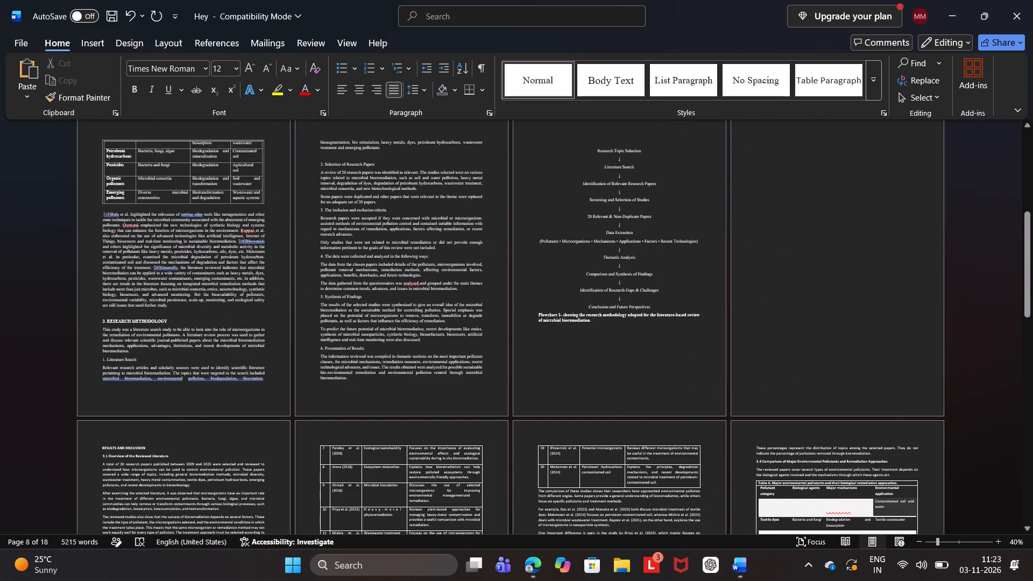
pyautogui.click(755, 204)
pyautogui.doubleClick(755, 204)
pyautogui.click(755, 204)
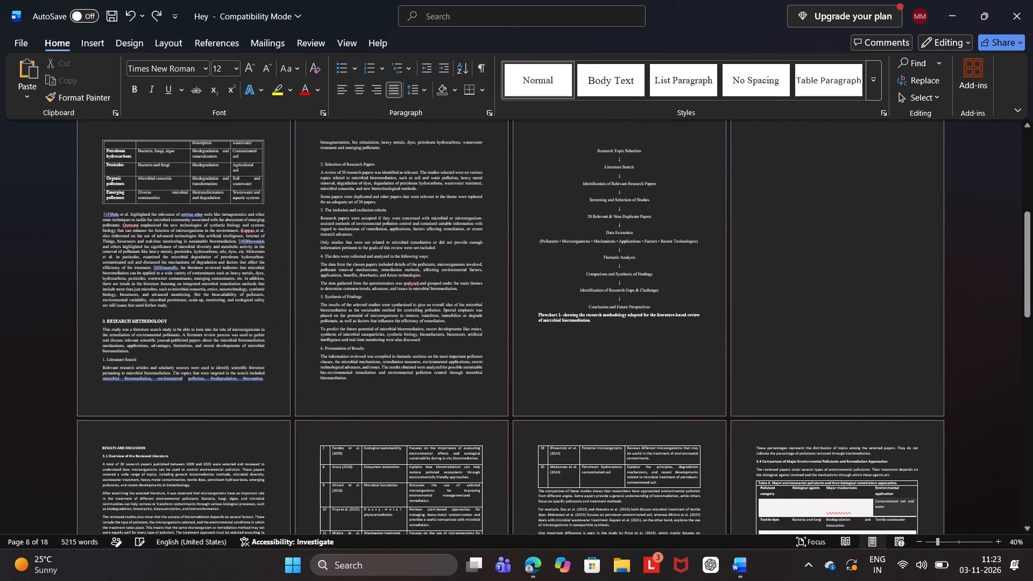
pyautogui.doubleClick(755, 204)
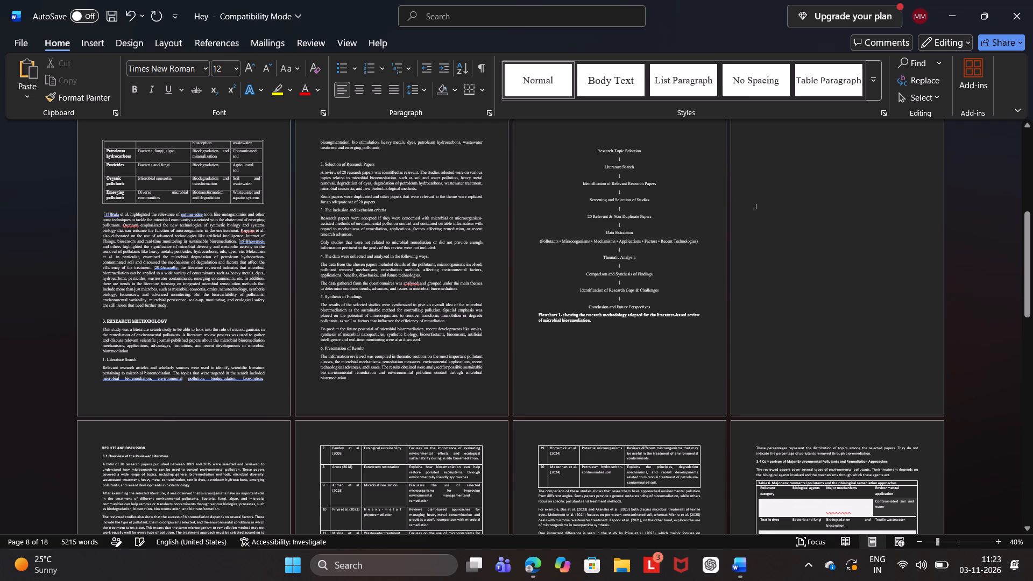
pyautogui.doubleClick(755, 204)
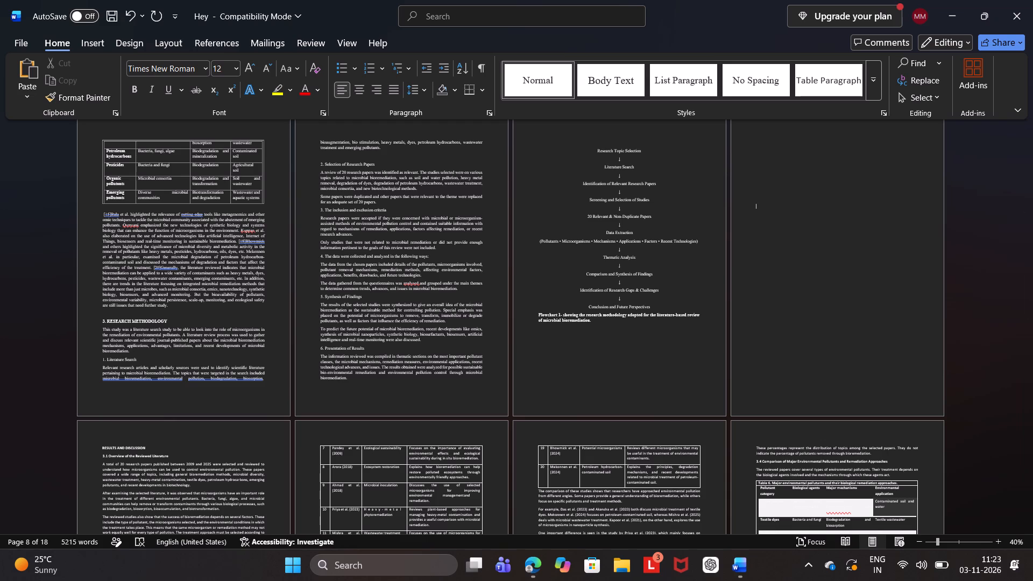
pyautogui.moveTo(755, 204); pyautogui.dragTo(819, 217)
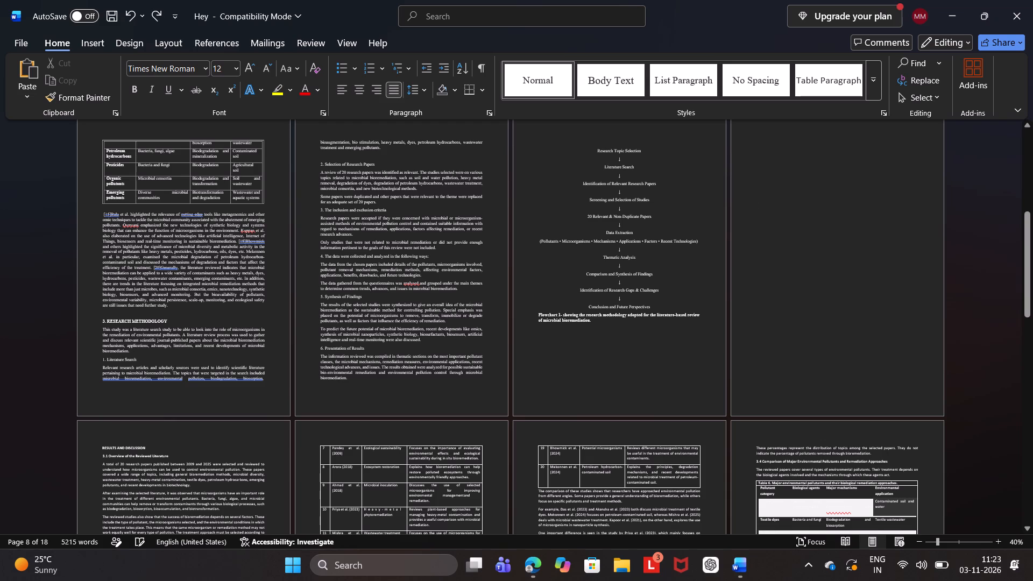
pyautogui.scroll(-5, 819, 217)
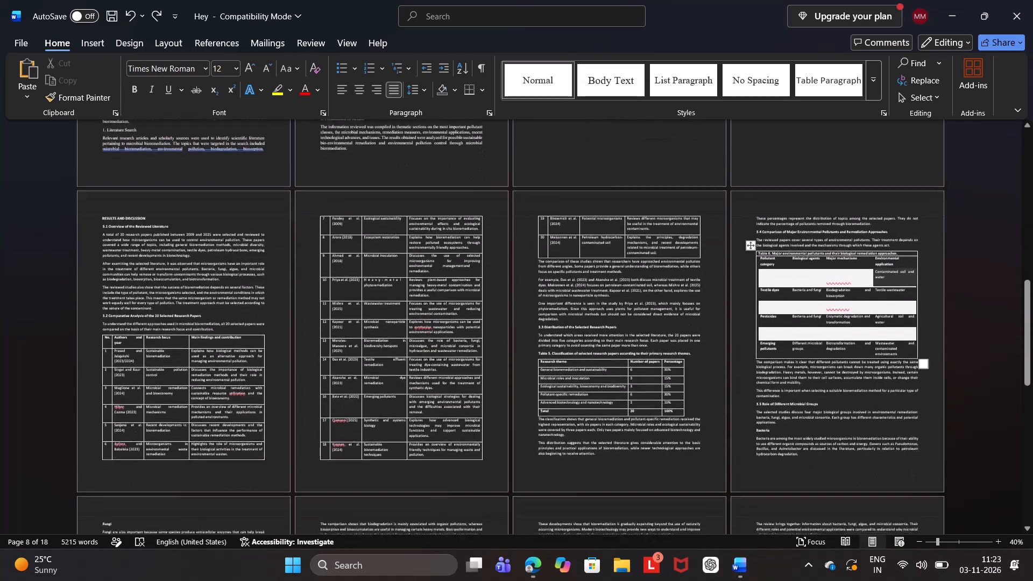
pyautogui.scroll(-2, 819, 217)
pyautogui.click(846, 355)
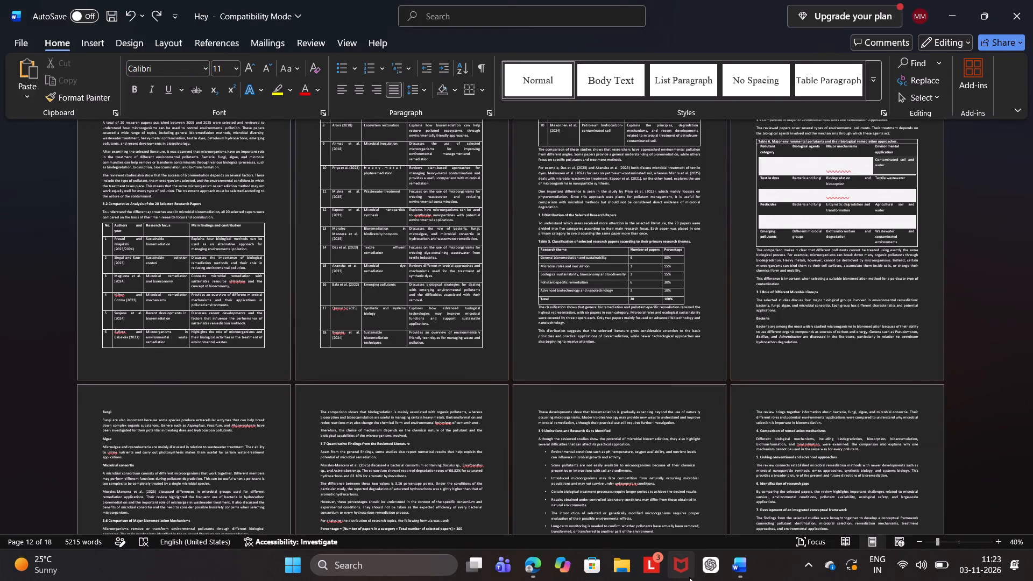
# Switch to the Edge browser and open the downloaded file rr.docx in Word.
pyautogui.click(522, 570)
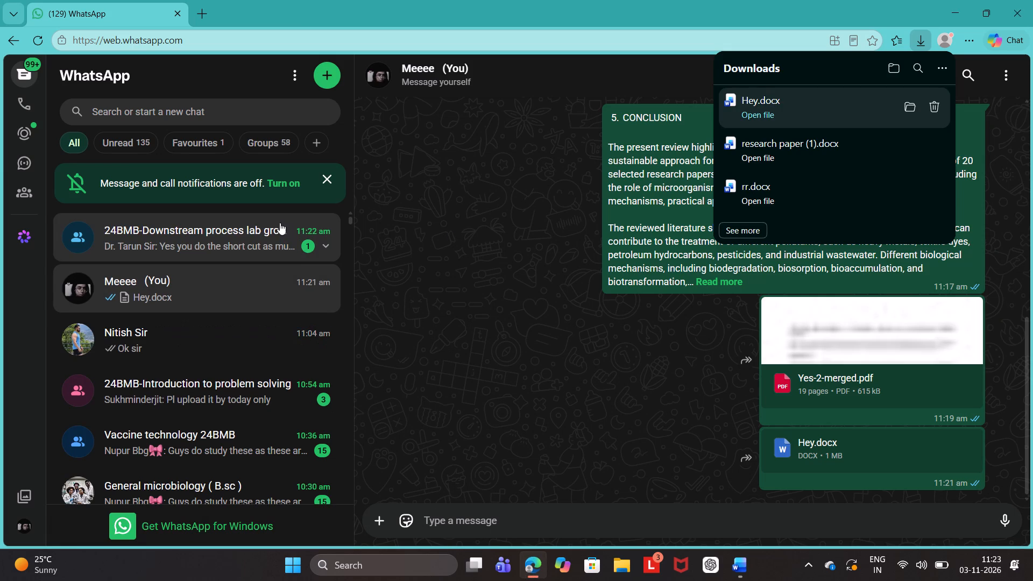
pyautogui.click(819, 178)
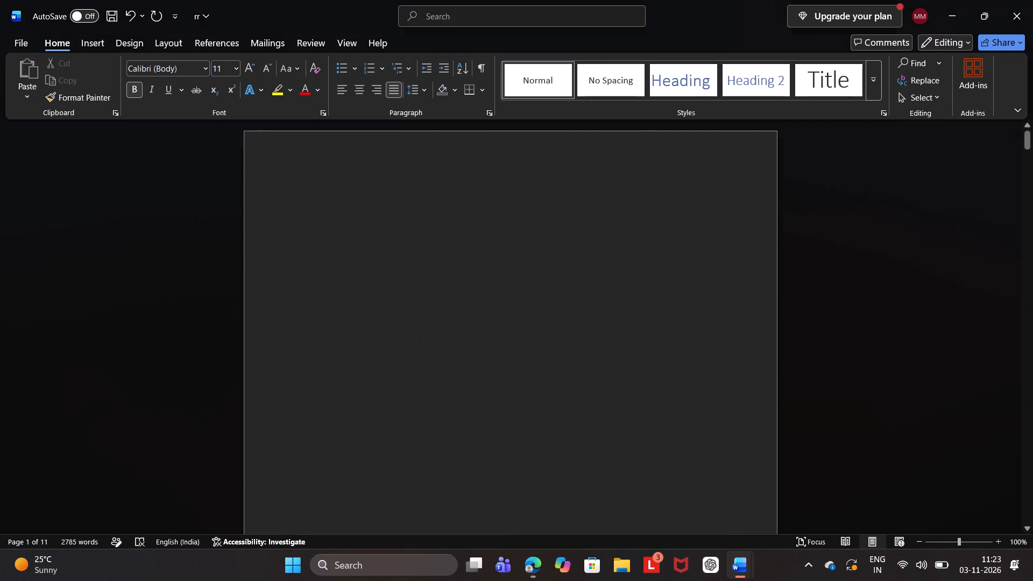
# Look through the rr document from its RESULTS AND DISCUSSION heading to the final page, including the tables and figures.
pyautogui.scroll(2, 590, 284)
pyautogui.scroll(-2, 590, 284)
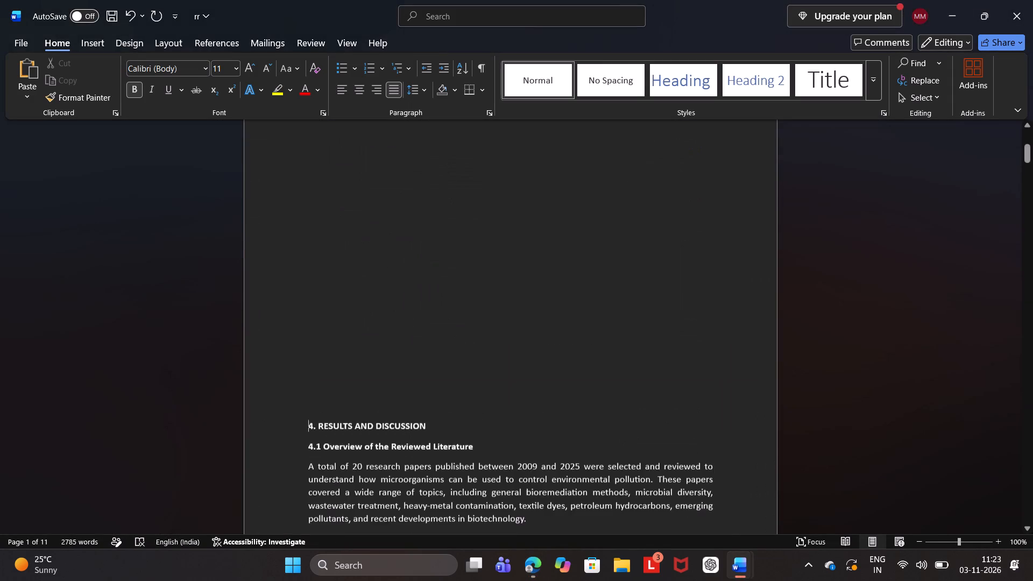
pyautogui.scroll(1, 590, 284)
pyautogui.scroll(-10, 590, 284)
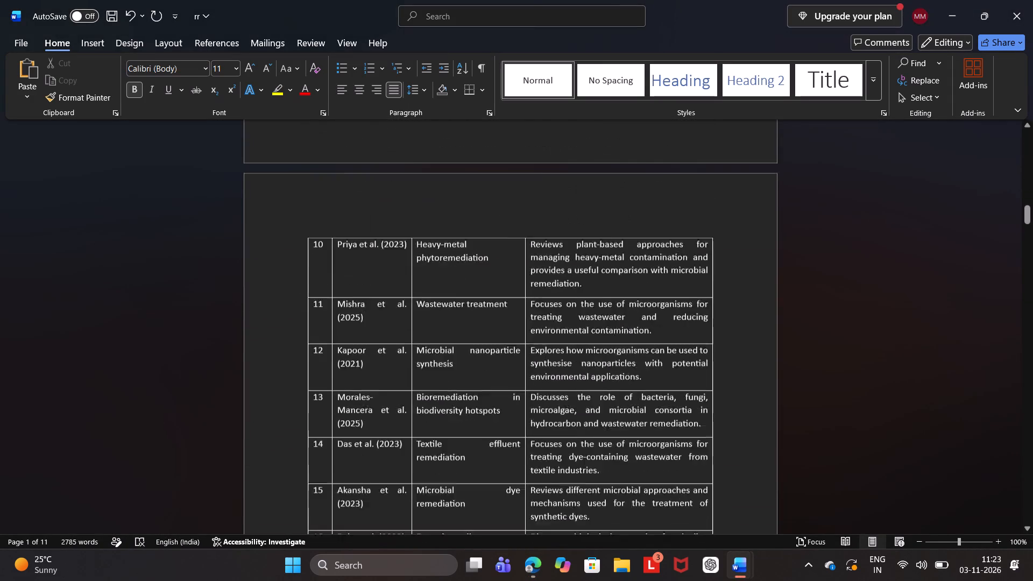
pyautogui.scroll(17, 590, 284)
pyautogui.scroll(-3, 590, 284)
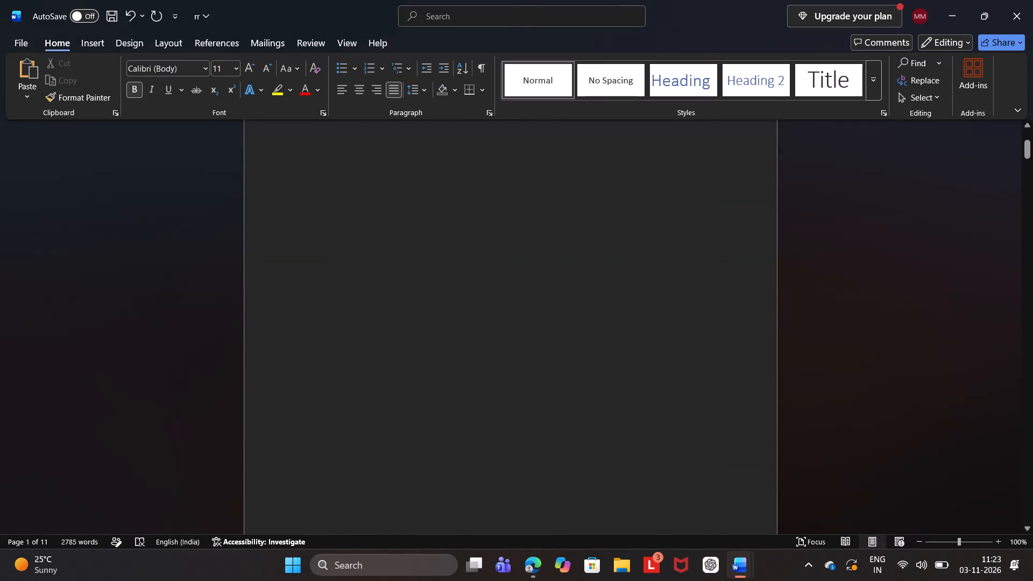
pyautogui.scroll(-11, 590, 284)
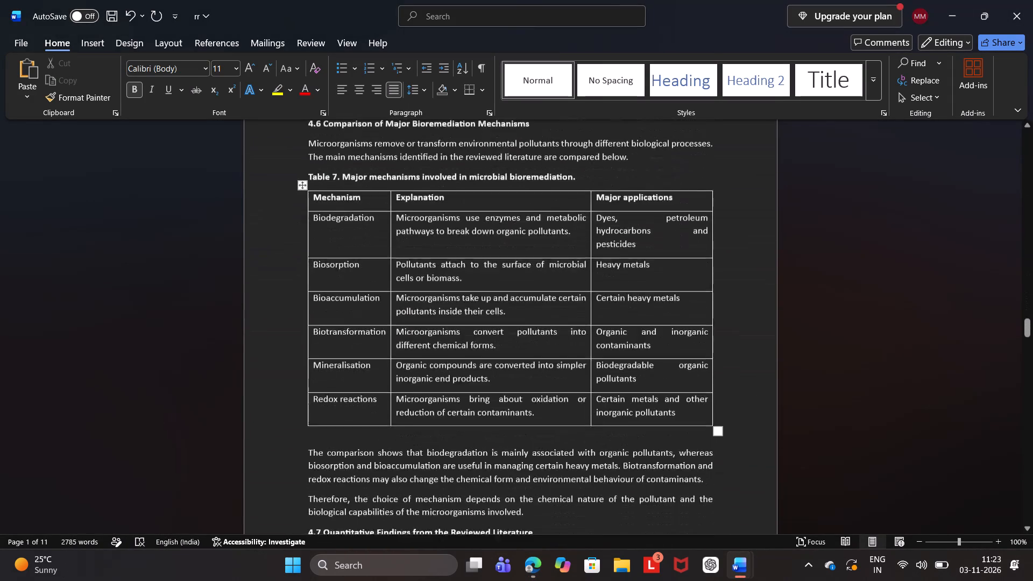
pyautogui.scroll(-8, 590, 284)
# Add two blank lines at the end of the rr document, below the Figure 6 interpretation paragraph.
pyautogui.scroll(1, 590, 284)
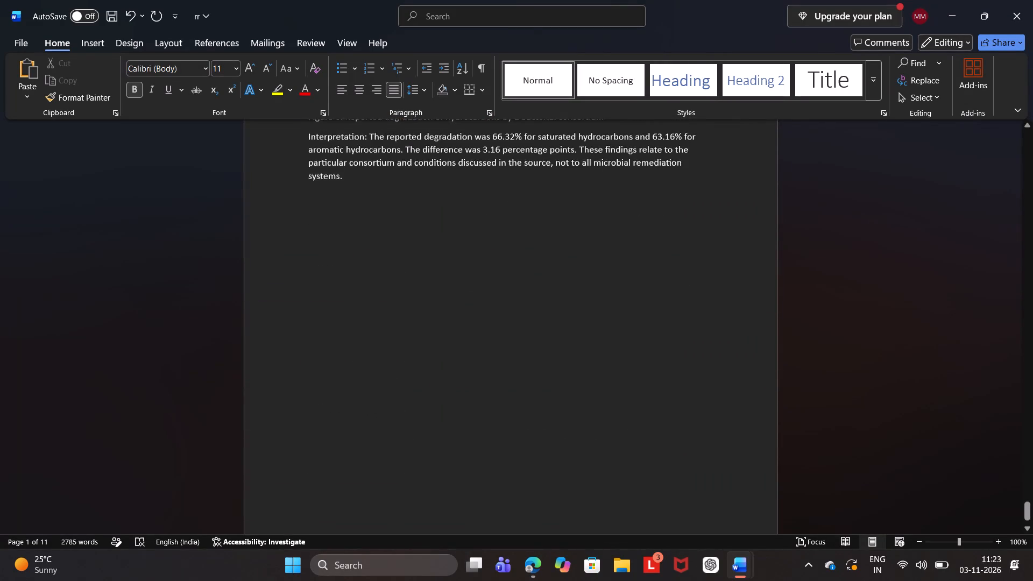
pyautogui.scroll(1, 590, 284)
pyautogui.click(447, 220)
pyautogui.press('Return')
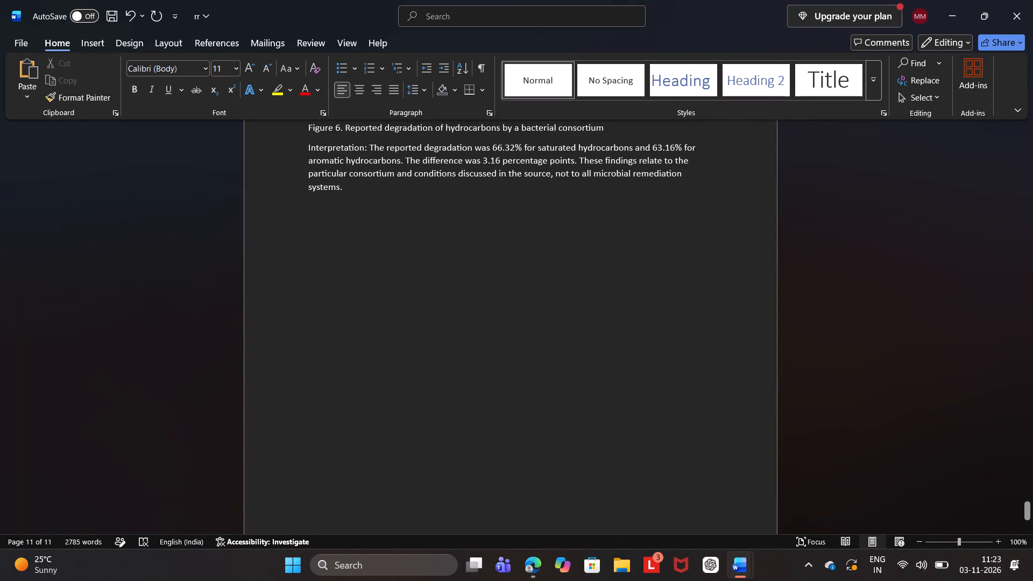
pyautogui.press('Return')
# Switch back to the Edge browser.
pyautogui.click(520, 569)
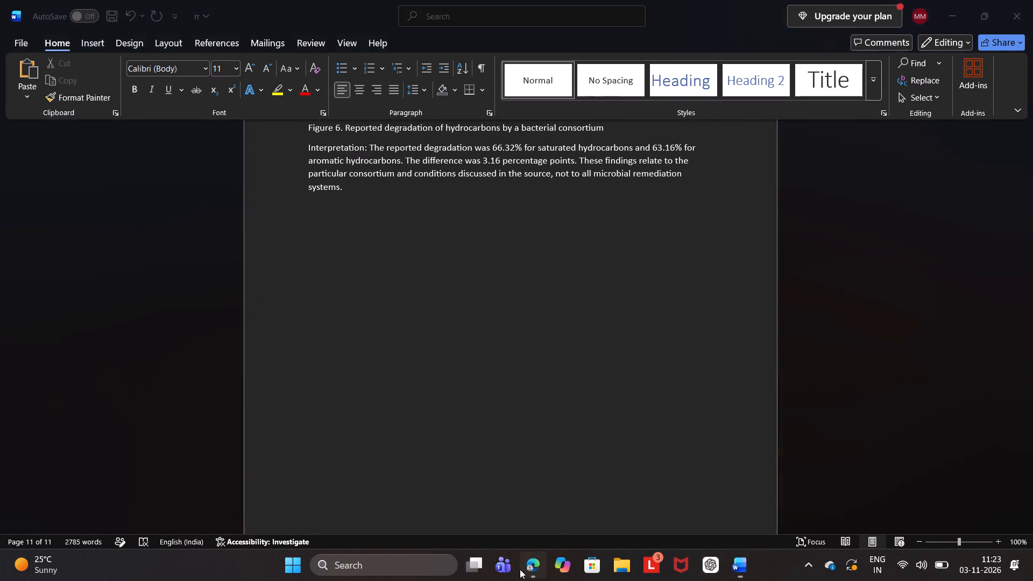
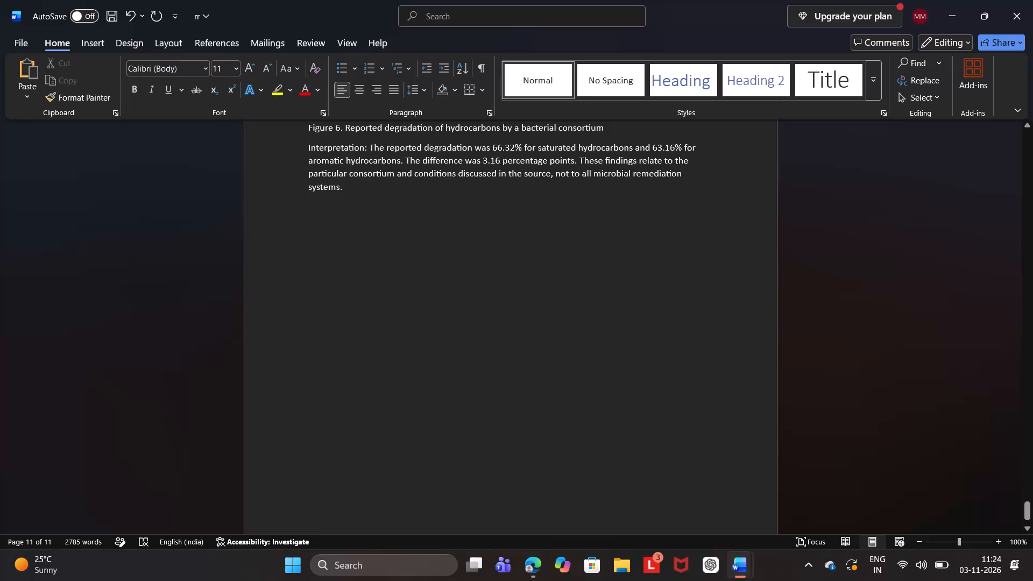
# Paste the copied "5. CONCLUSION" section below the interpretation paragraph of Figure 6 at the document's end.
pyautogui.click(312, 224)
pyautogui.hotkey('ctrl', 'v')
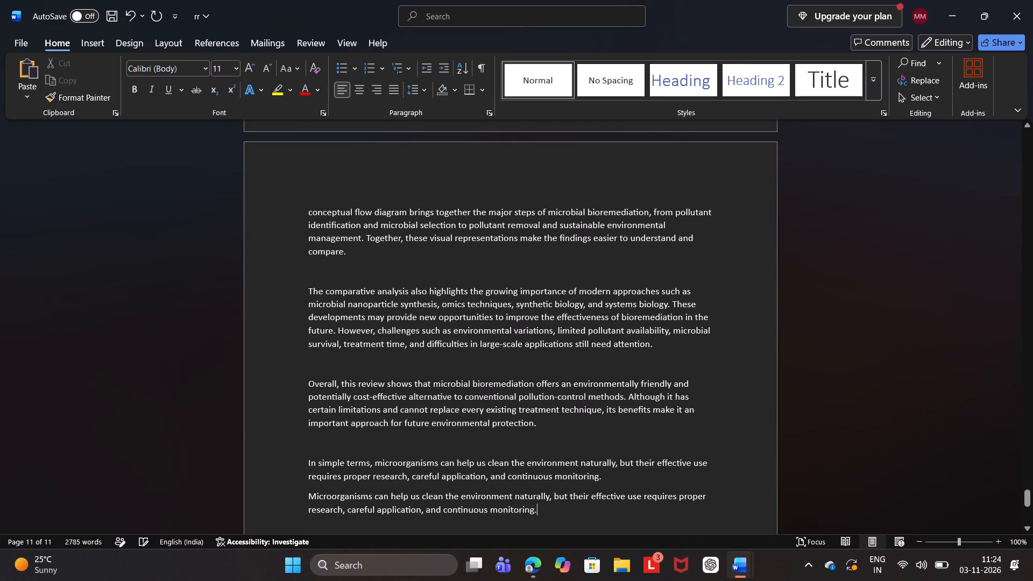
# Remove the blank lines above the Conclusion paragraphs beginning "The reviewed literature shows" and "The tables included in this review".
pyautogui.scroll(2, 342, 221)
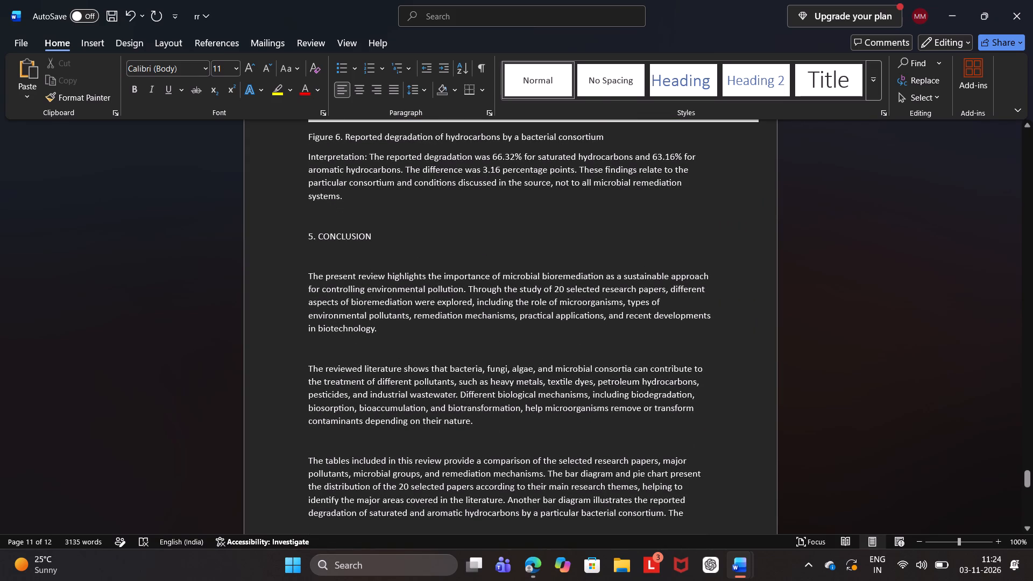
pyautogui.click(306, 363)
pyautogui.press('BackSpace')
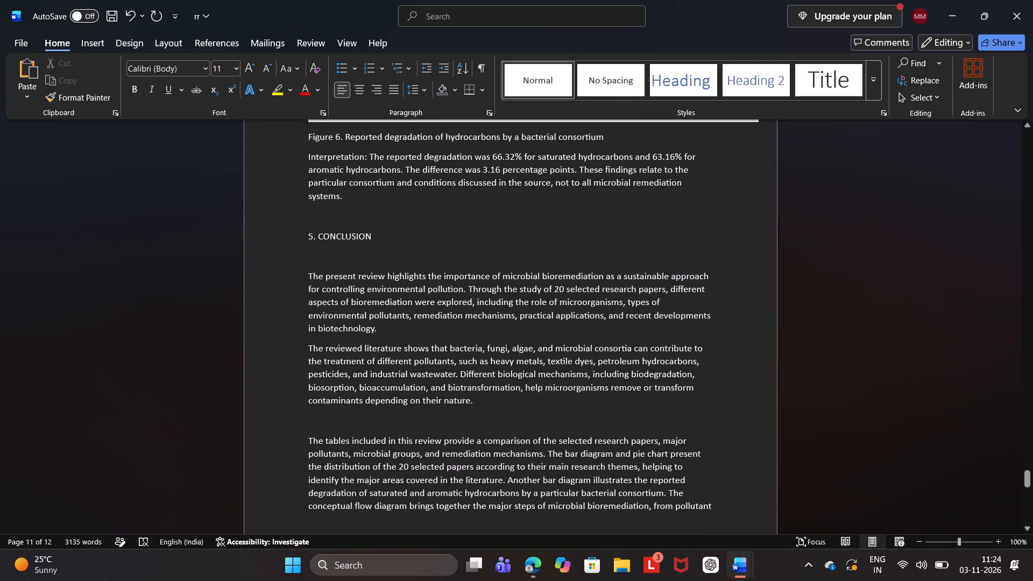
pyautogui.click(303, 434)
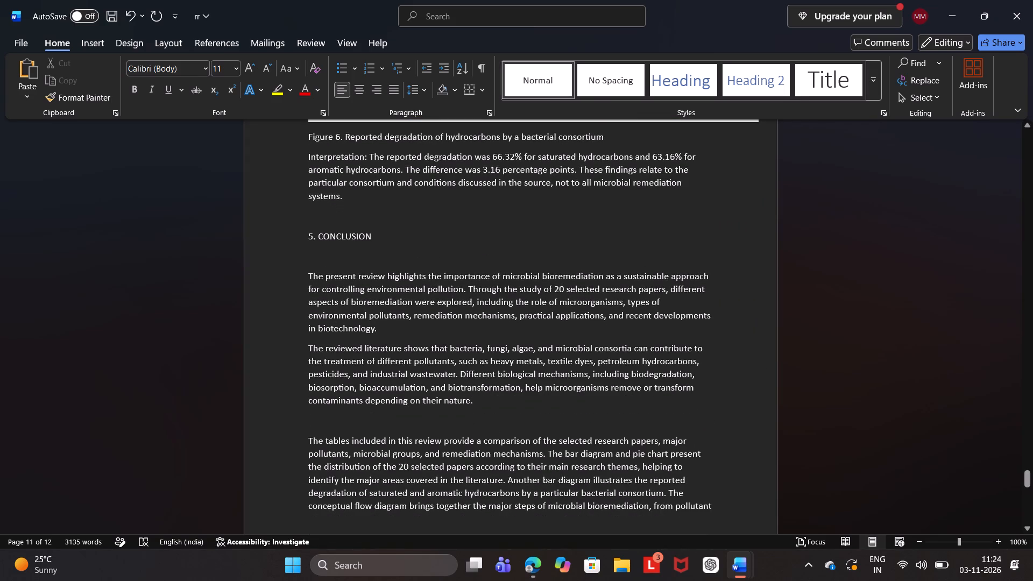
pyautogui.click(303, 439)
pyautogui.press('BackSpace')
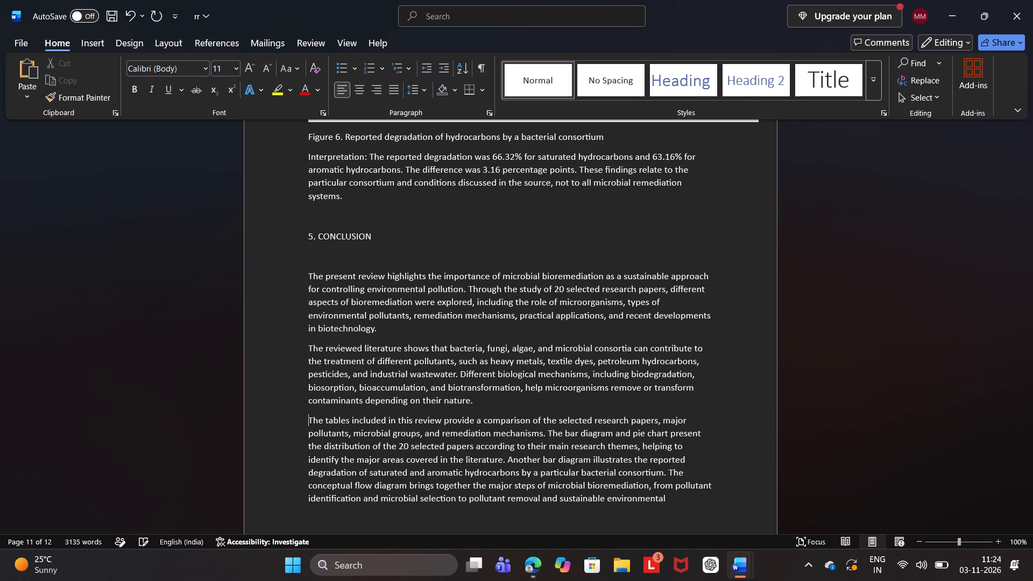
# Delete one position back before "management", where the third Conclusion paragraph continues onto the next page.
pyautogui.scroll(-3, 303, 439)
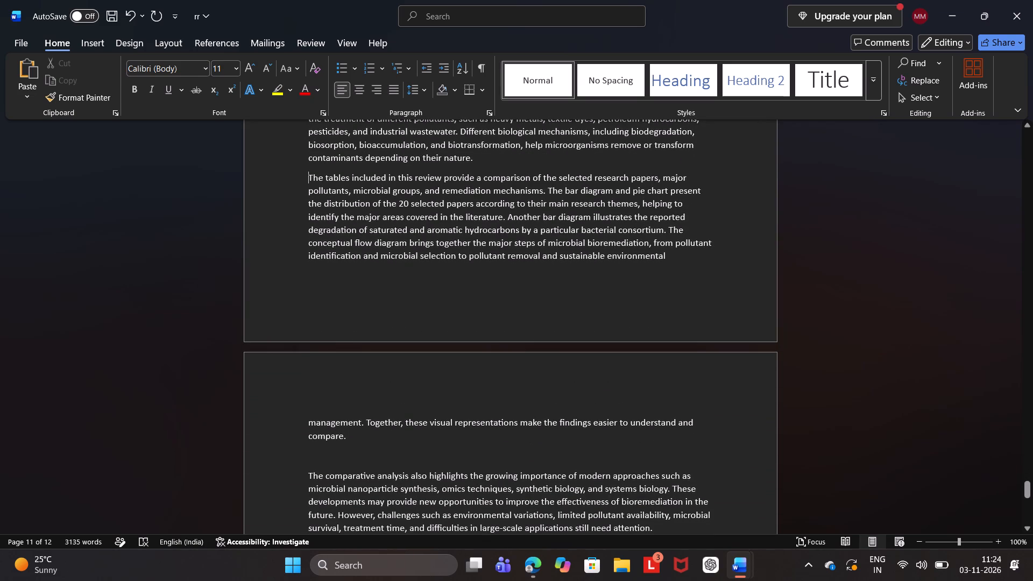
pyautogui.click(305, 424)
pyautogui.press('BackSpace')
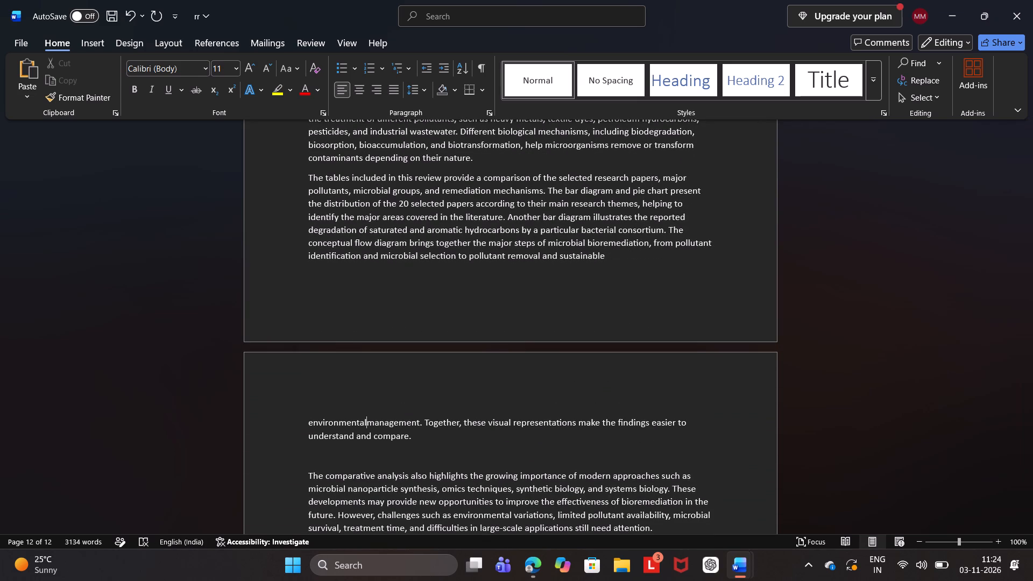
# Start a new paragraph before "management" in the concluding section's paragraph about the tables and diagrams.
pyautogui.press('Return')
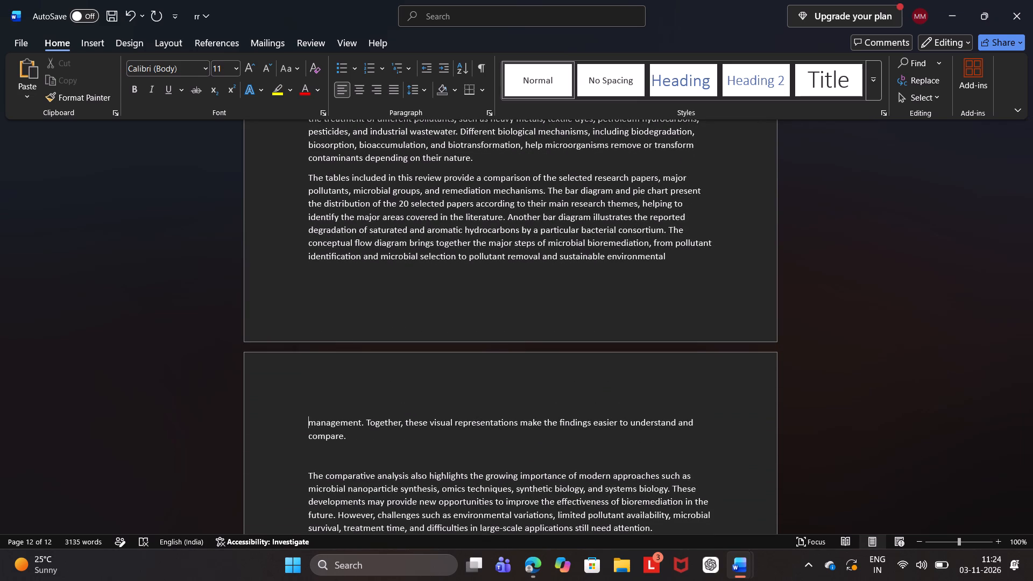
# Remove the blank lines before "The comparative analysis", "Overall" and "In simple terms", joining each passage to the paragraph preceding it.
pyautogui.click(305, 468)
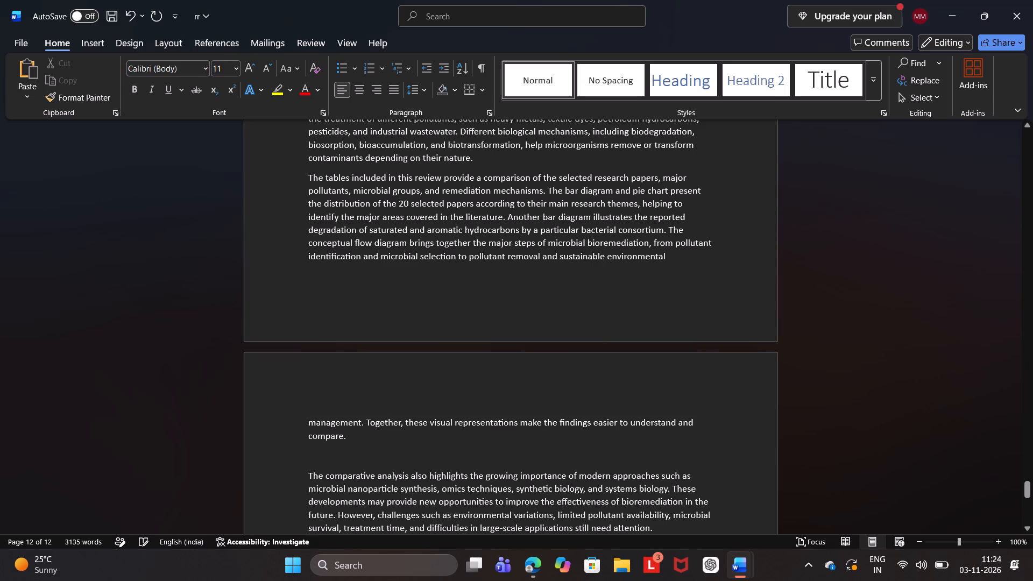
pyautogui.click(305, 474)
pyautogui.press('BackSpace')
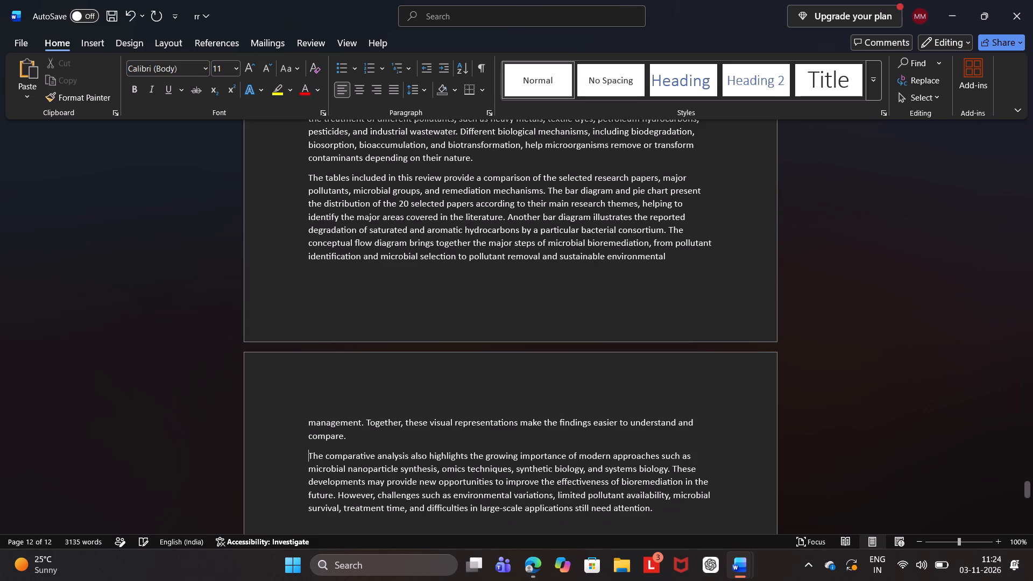
pyautogui.scroll(-1, 305, 474)
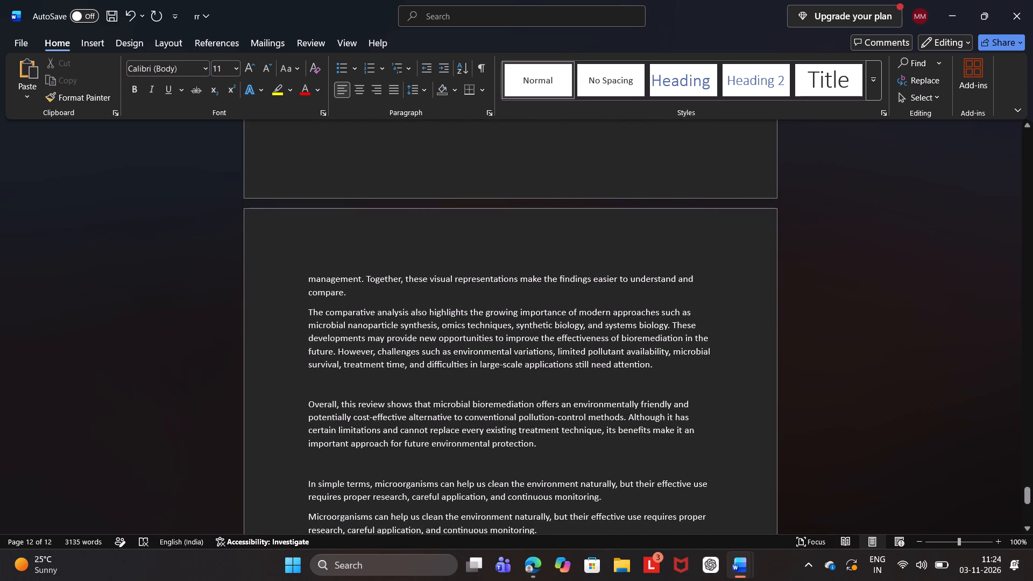
pyautogui.press('BackSpace')
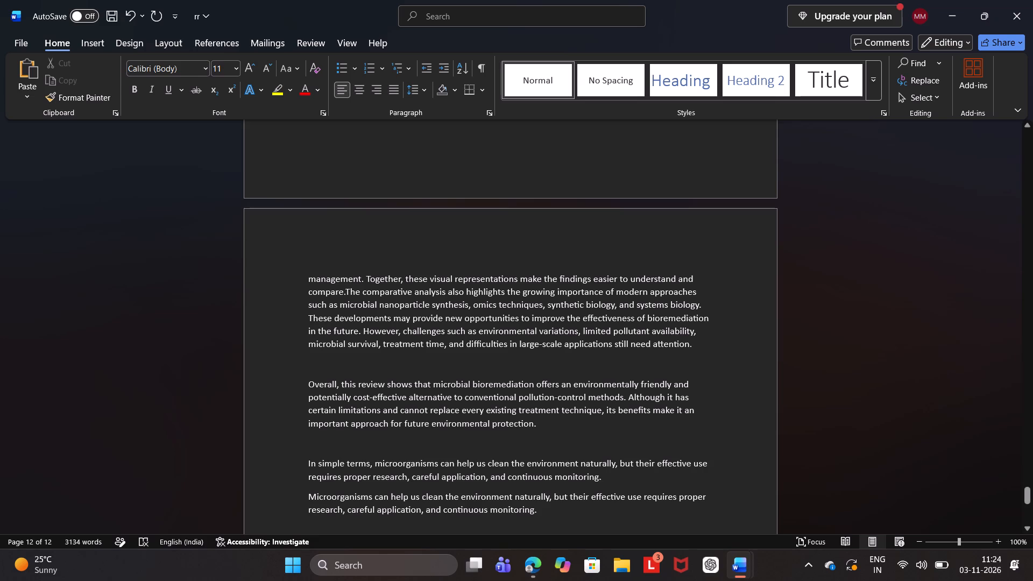
pyautogui.click(303, 382)
pyautogui.press('BackSpace')
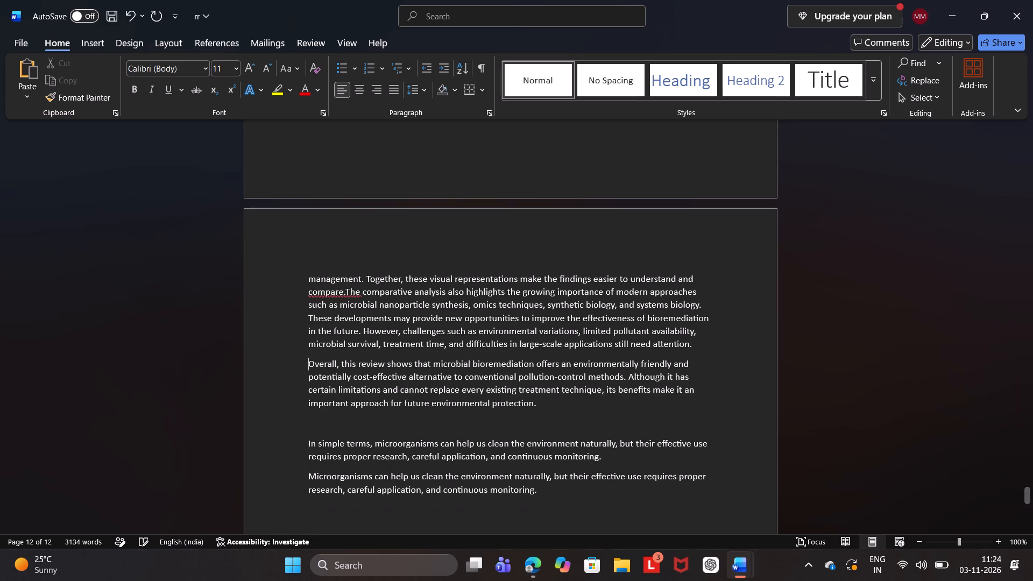
pyautogui.click(306, 443)
pyautogui.press('BackSpace')
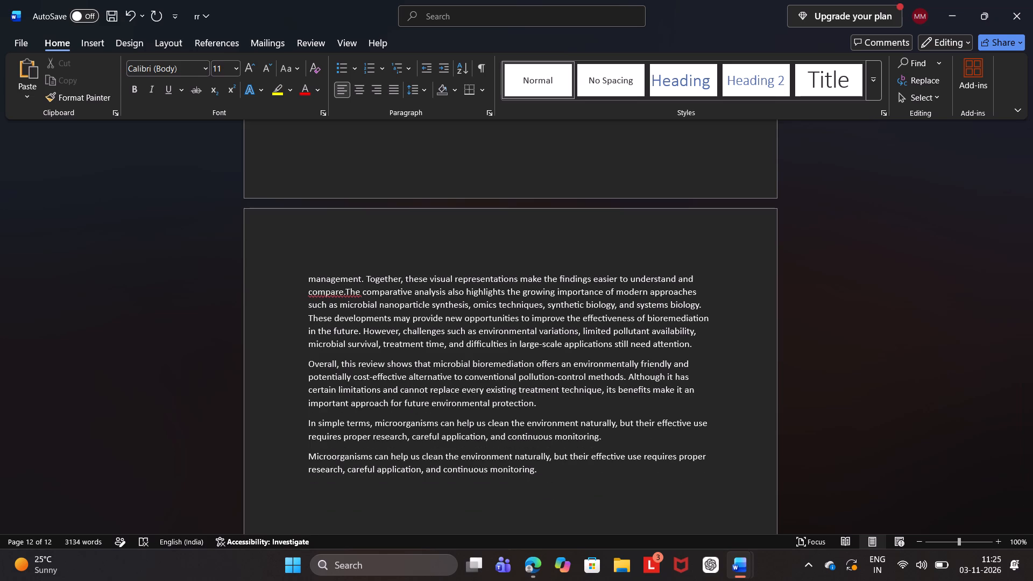
pyautogui.press('BackSpace')
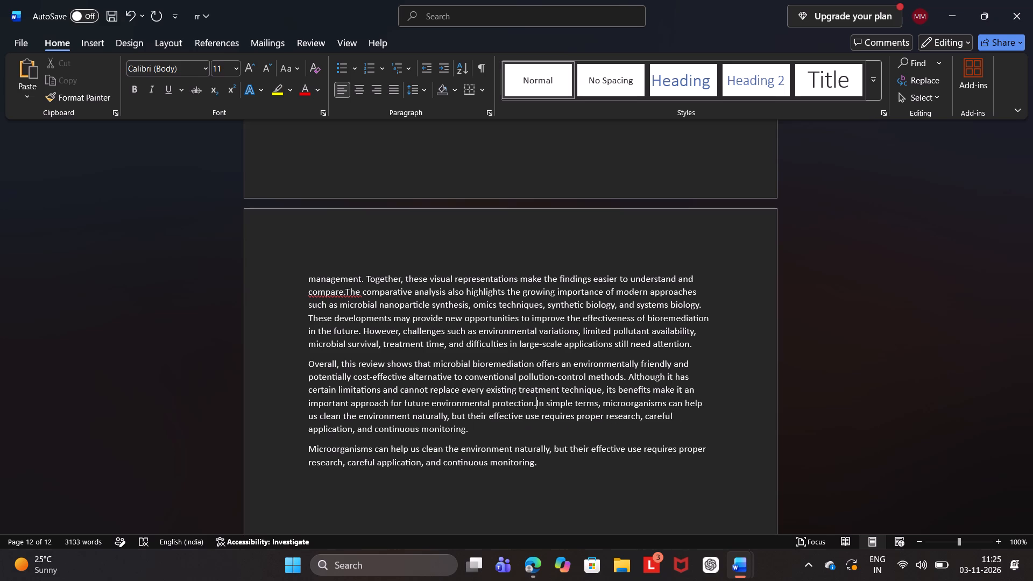
pyautogui.click(305, 365)
pyautogui.press('BackSpace')
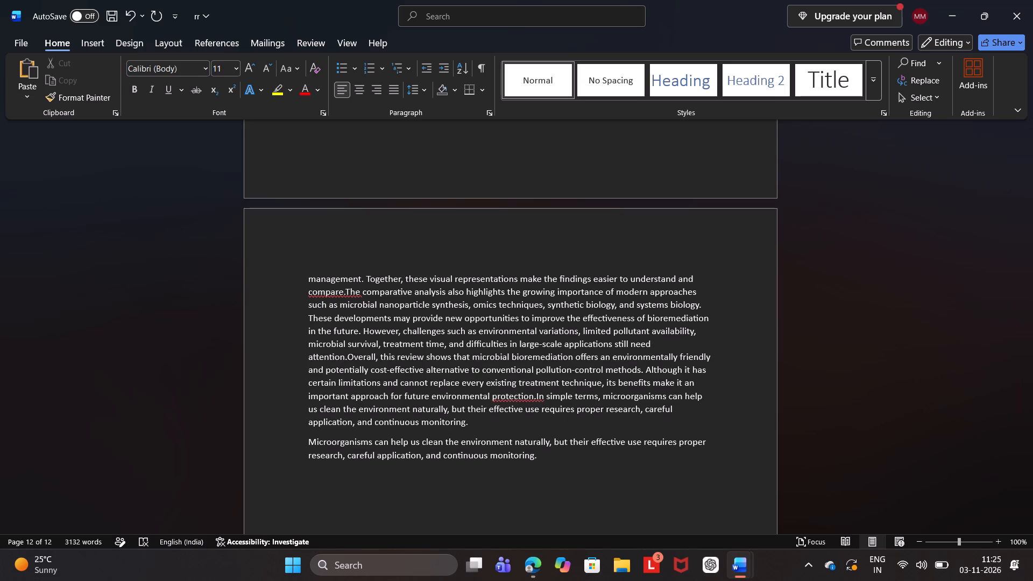
# Join "The reviewed literature", "The tables included" and "management" passages to their preceding paragraphs, with a space between "environmental" and "management".
pyautogui.scroll(3, 305, 365)
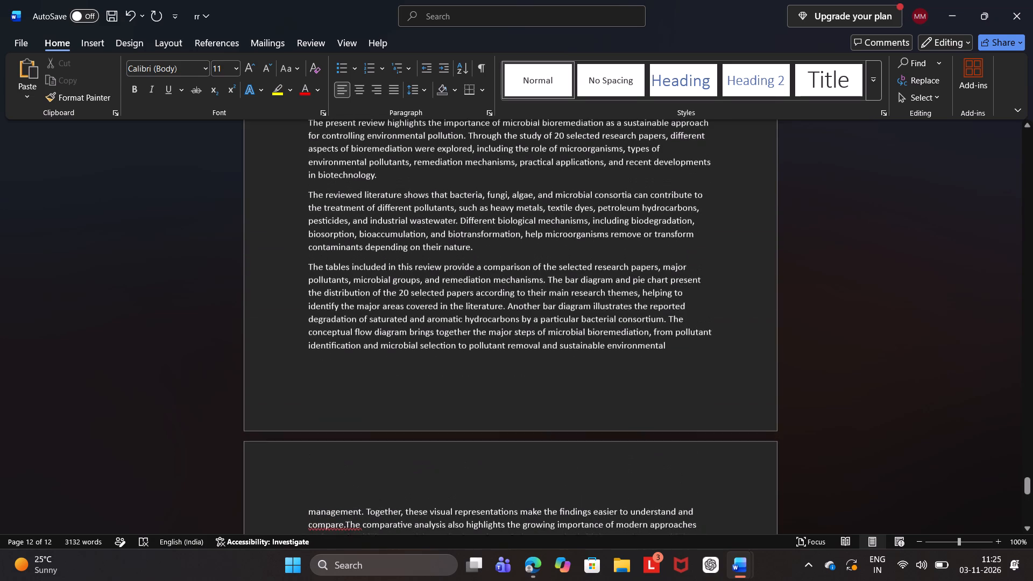
pyautogui.click(307, 196)
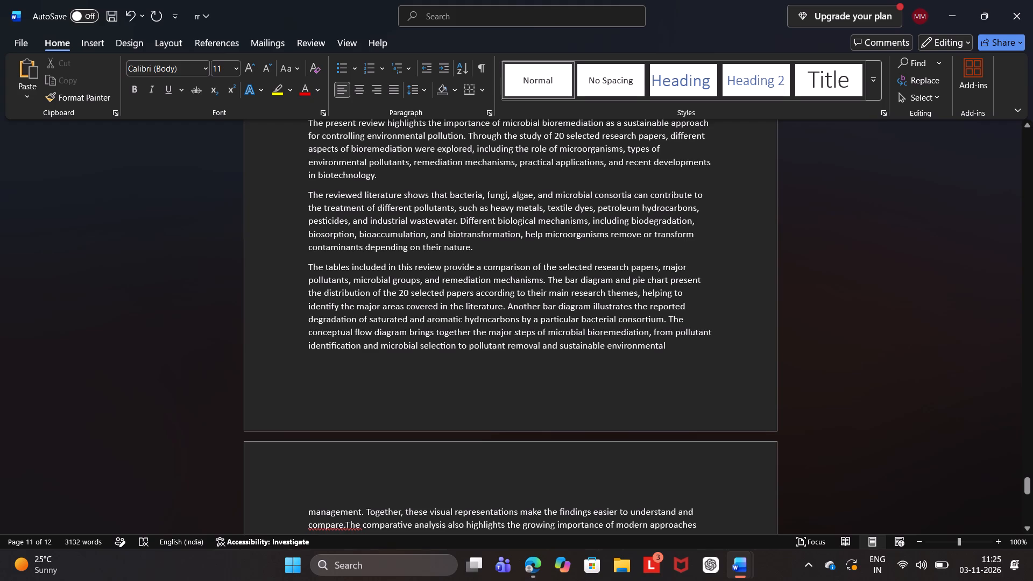
pyautogui.press('BackSpace')
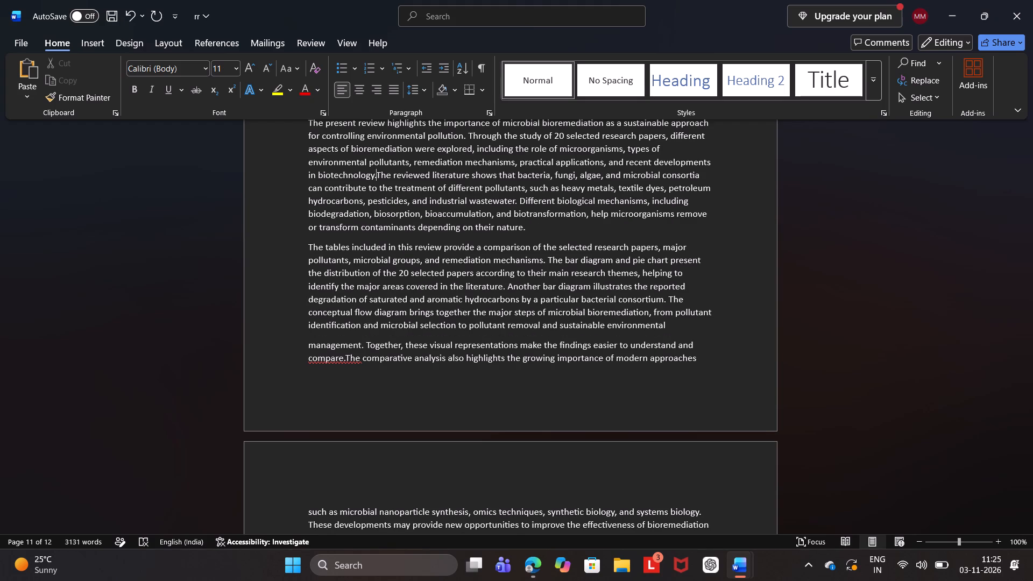
pyautogui.click(306, 249)
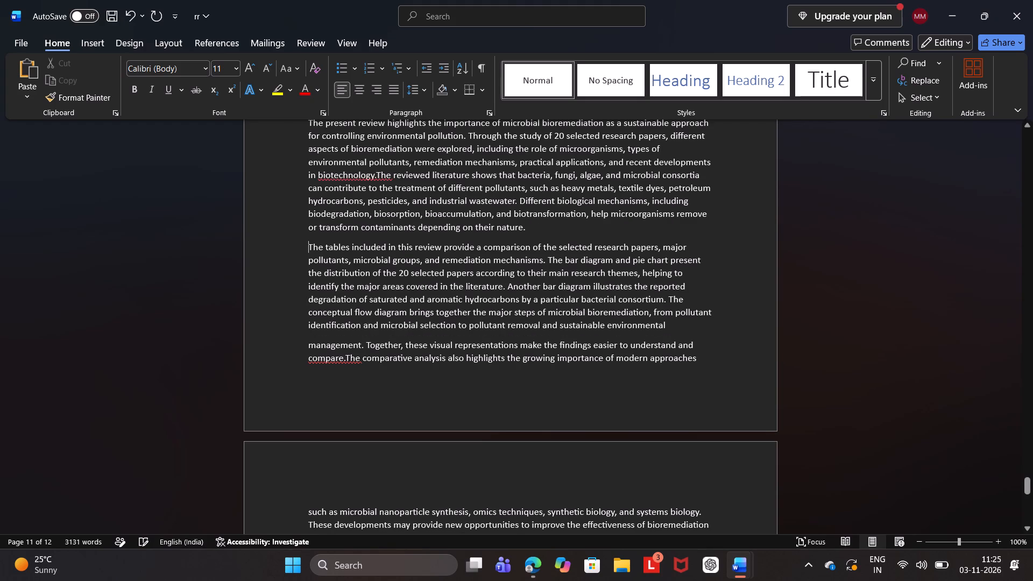
pyautogui.press('BackSpace')
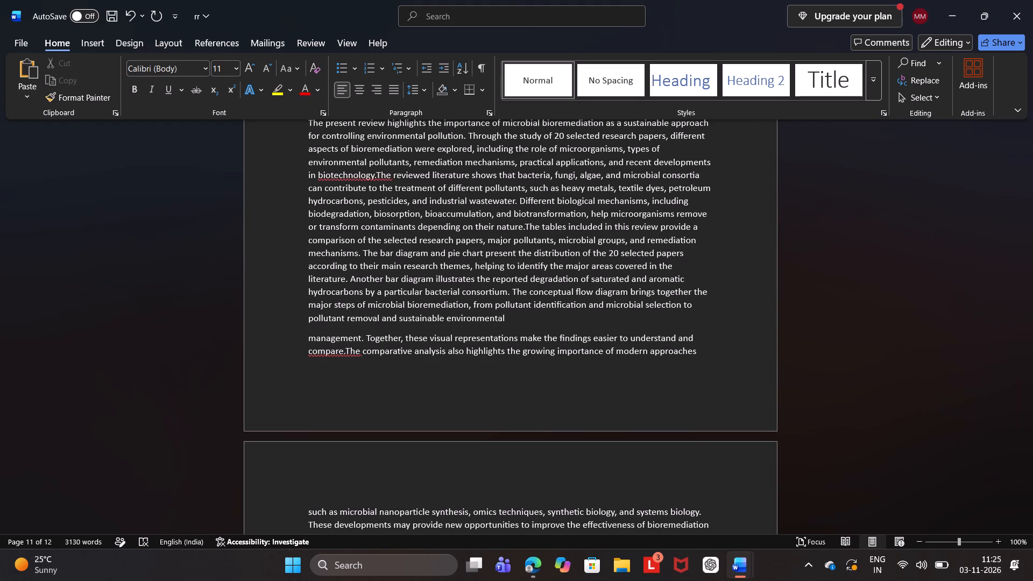
pyautogui.scroll(-1, 306, 249)
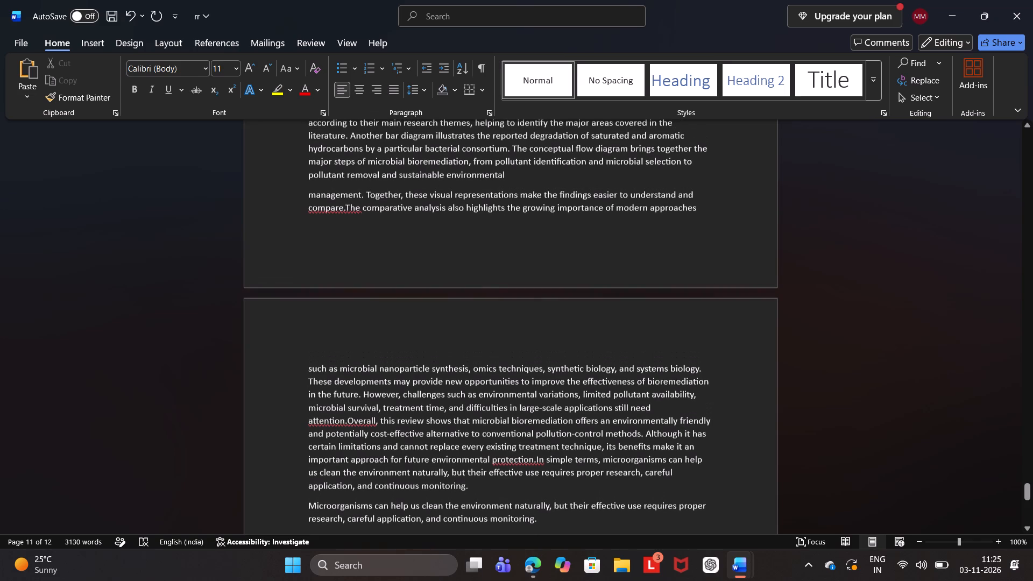
pyautogui.click(307, 196)
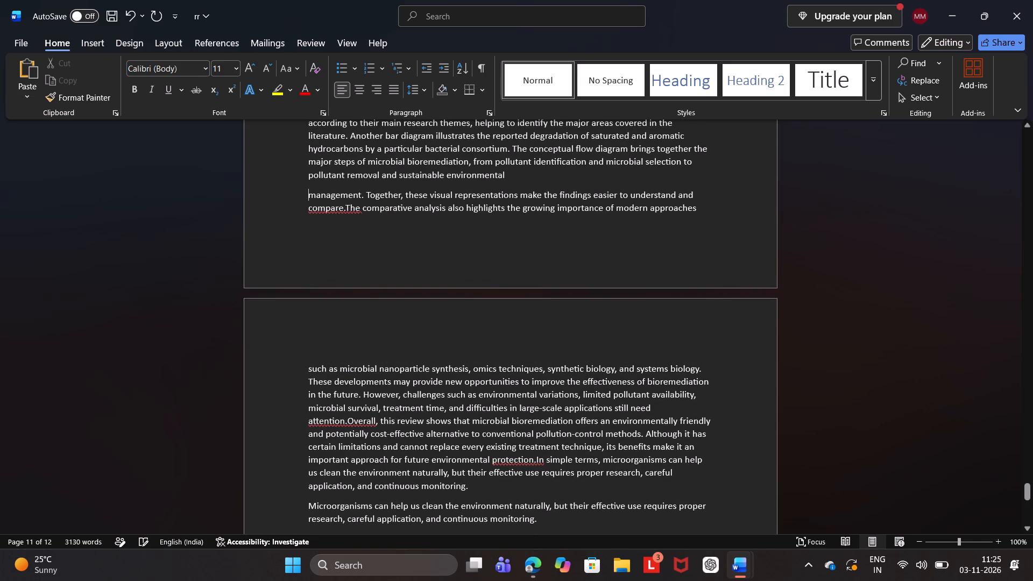
pyautogui.press('BackSpace')
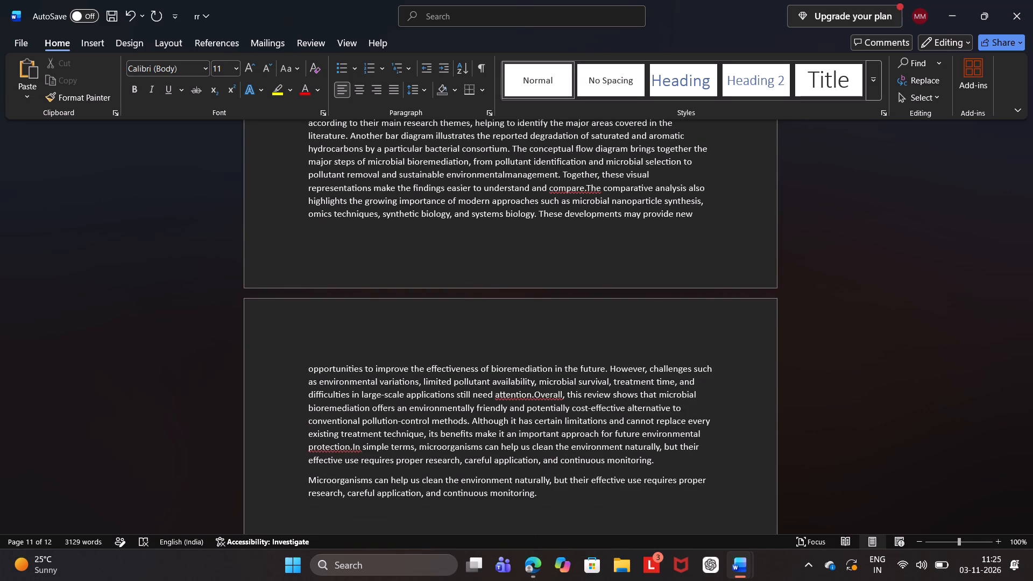
pyautogui.press('space')
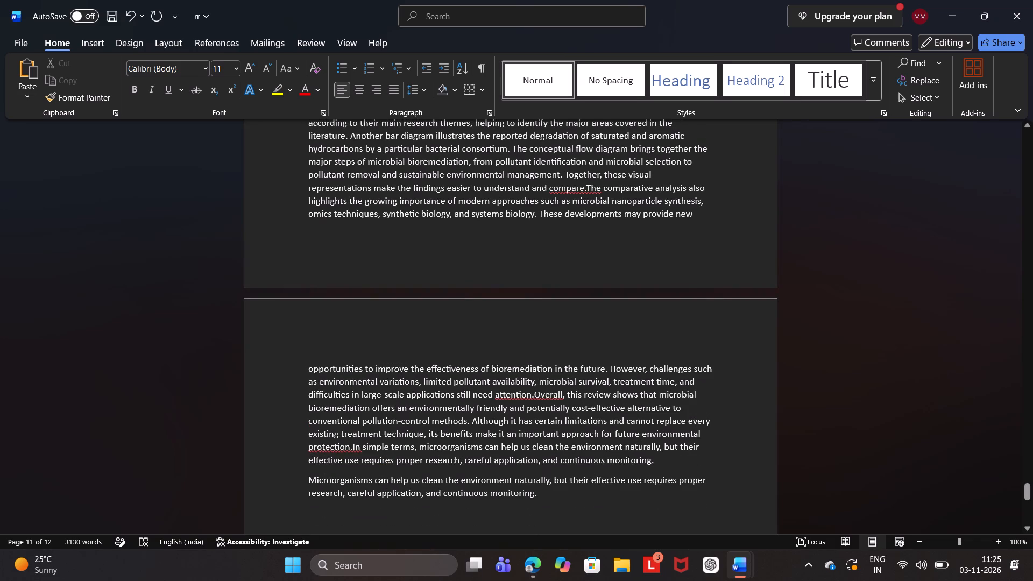
# Make the closing paragraph beginning "Microorganisms can help us clean the environment naturally" bold.
pyautogui.scroll(-2, 328, 316)
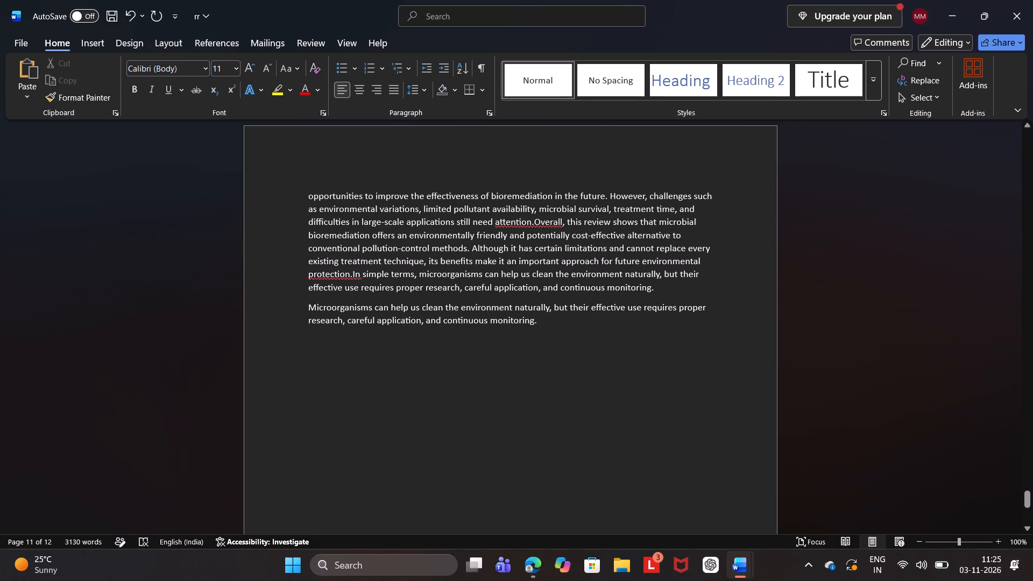
pyautogui.moveTo(307, 305); pyautogui.dragTo(404, 320, button='right')
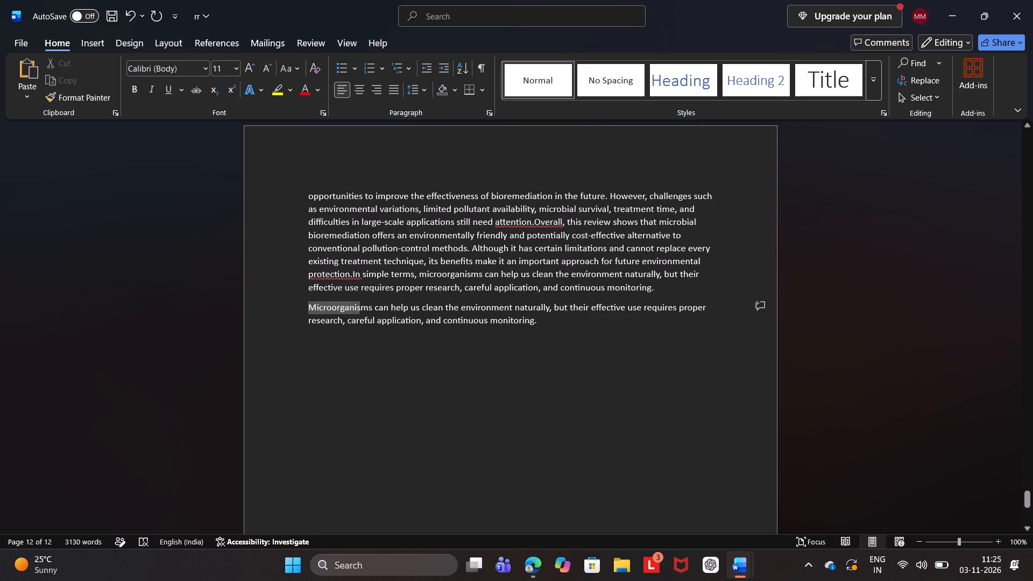
pyautogui.moveTo(404, 320); pyautogui.dragTo(541, 317, button='right')
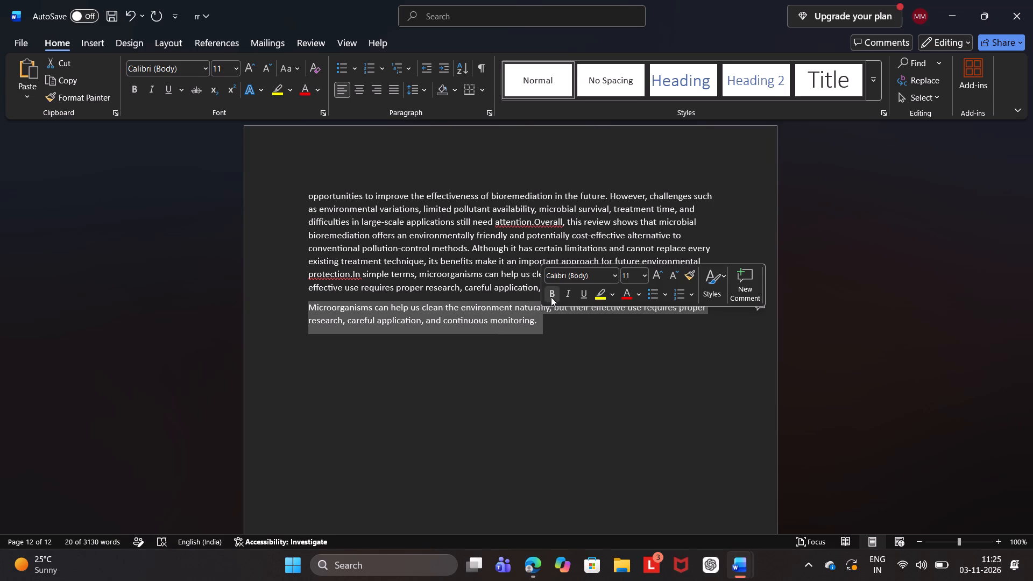
pyautogui.click(551, 297)
pyautogui.click(602, 344)
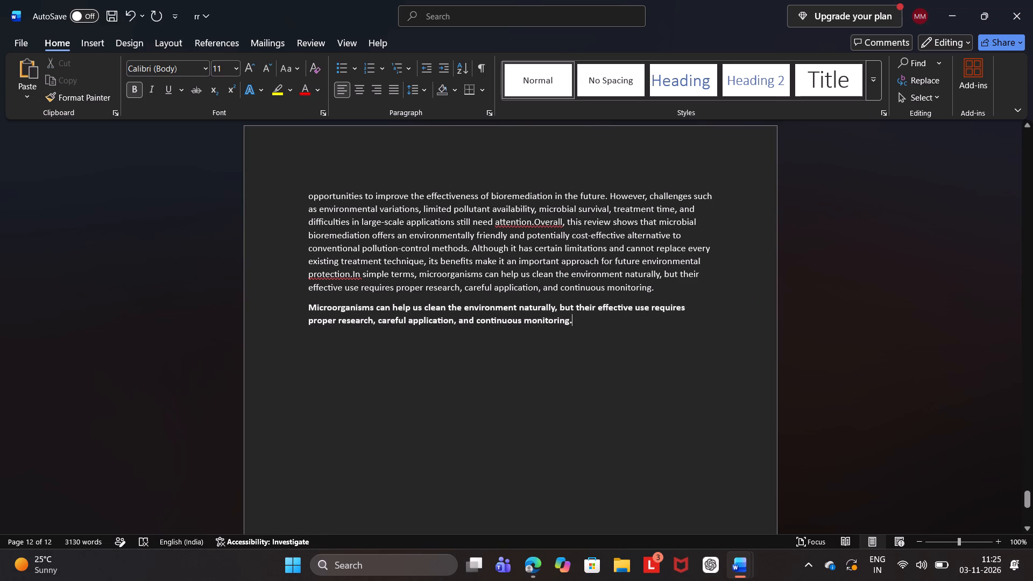
# Delete the blank lines above the "4. RESULTS AND DISCUSSION" heading so it starts at the top of the first page.
pyautogui.scroll(14, 602, 344)
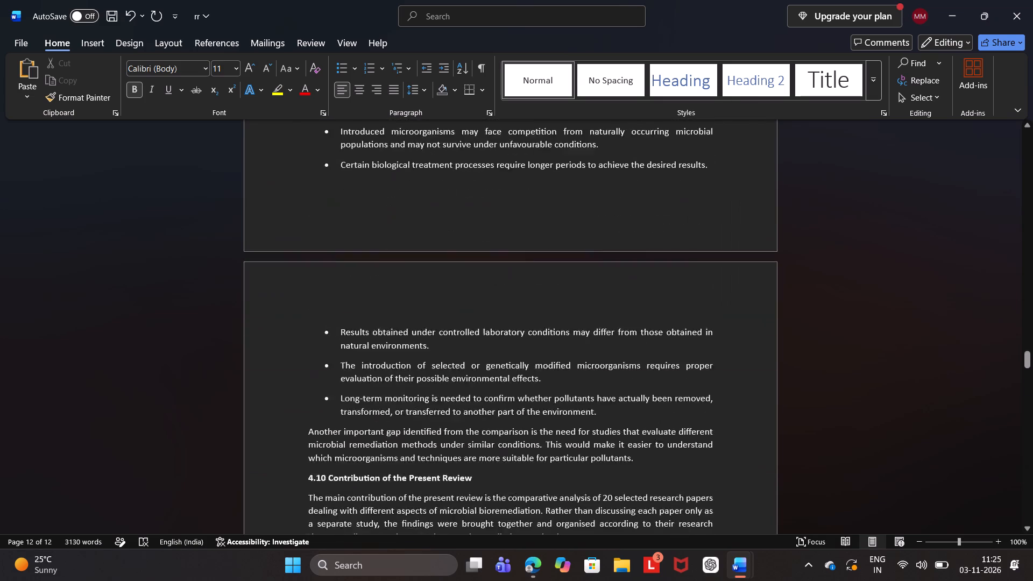
pyautogui.scroll(6, 602, 344)
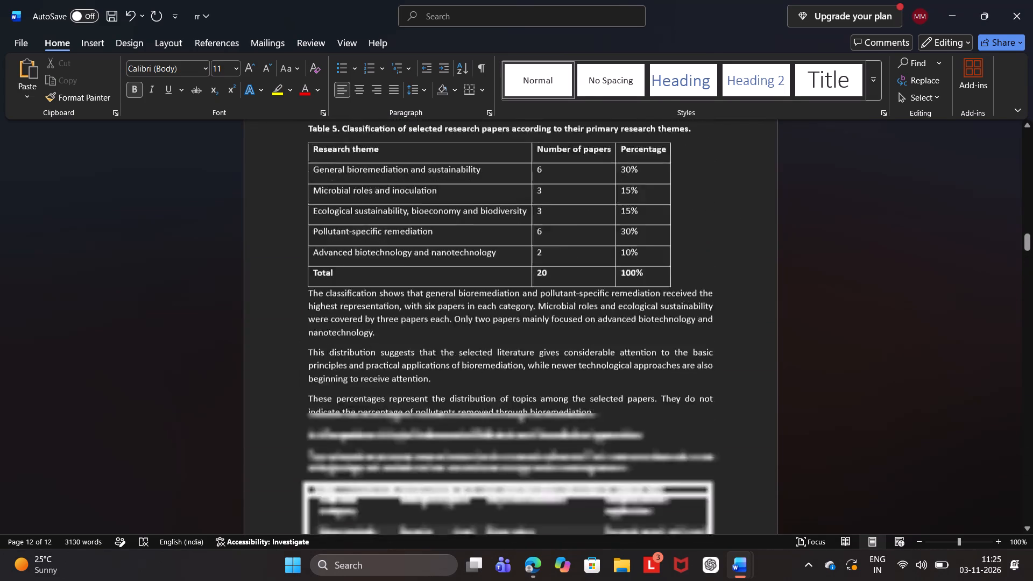
pyautogui.scroll(5, 602, 344)
pyautogui.scroll(-1, 602, 344)
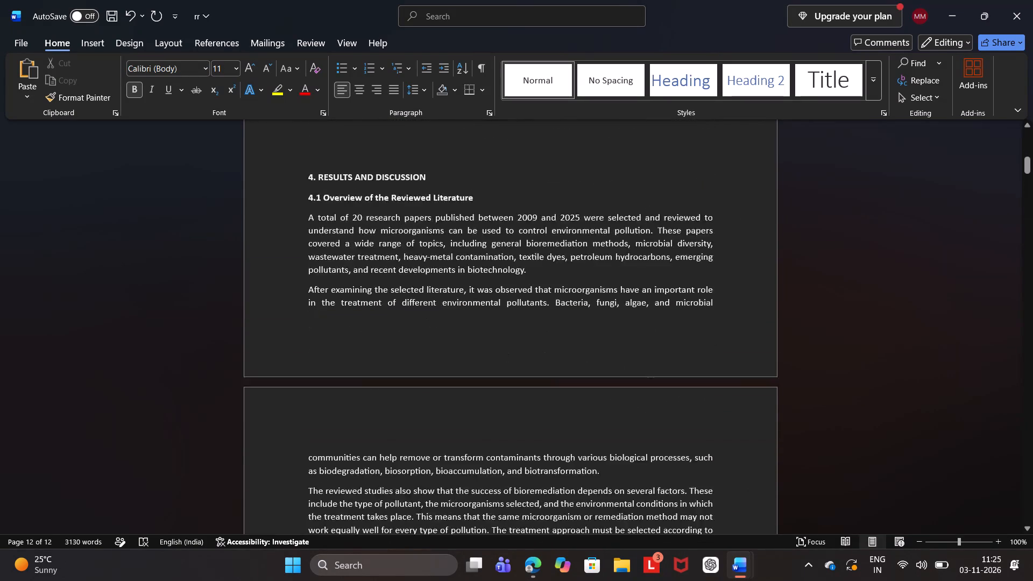
pyautogui.scroll(-2, 602, 344)
pyautogui.scroll(3, 602, 344)
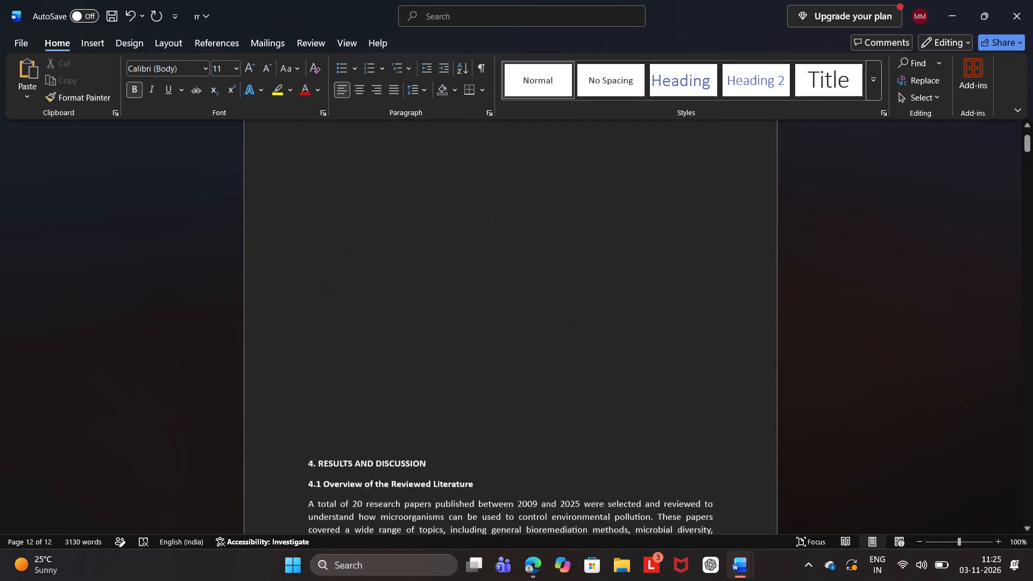
pyautogui.scroll(2, 602, 344)
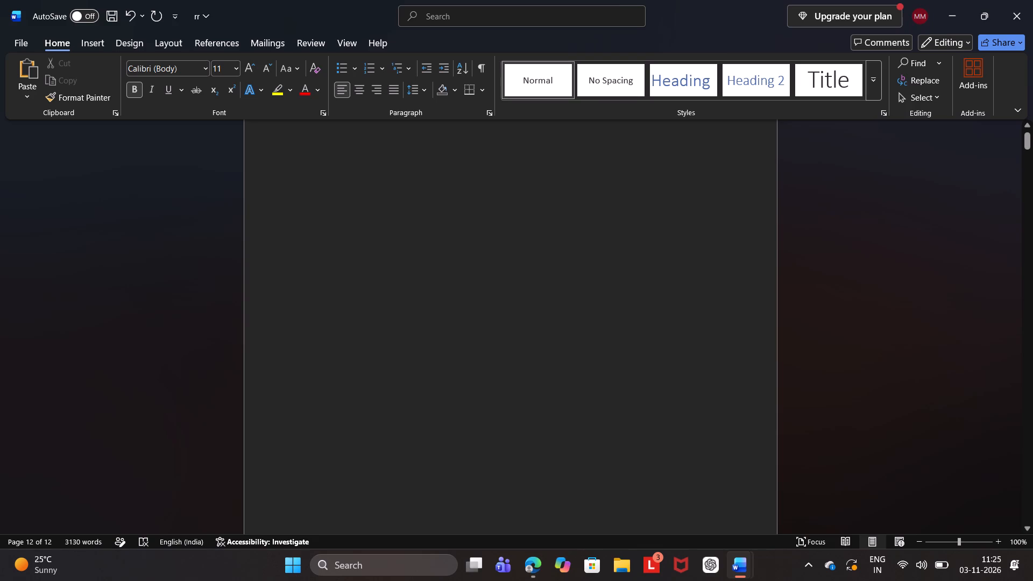
pyautogui.scroll(4, 602, 344)
pyautogui.scroll(-1, 602, 344)
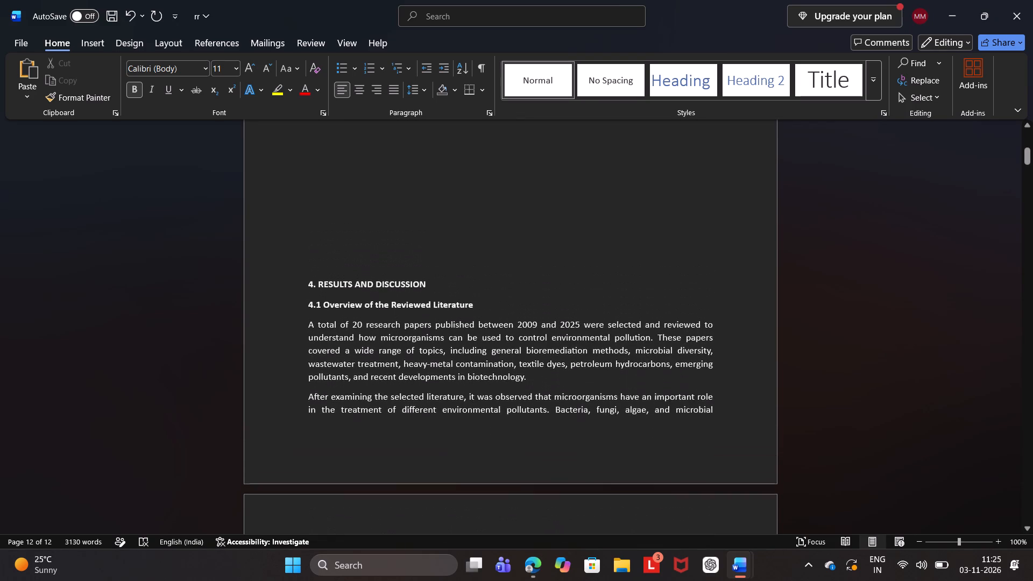
pyautogui.click(303, 287)
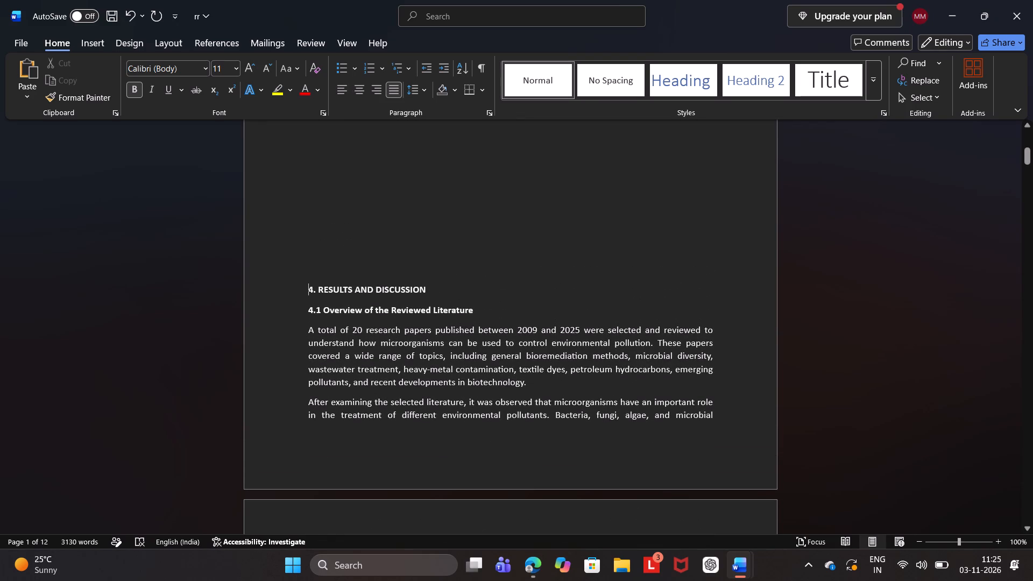
pyautogui.press('BackSpace')
pyautogui.press('BackSpace')
pyautogui.press('BackSpace')
pyautogui.press('BackSpace')
pyautogui.press('BackSpace')
pyautogui.press('BackSpace')
pyautogui.press('BackSpace')
pyautogui.press('BackSpace')
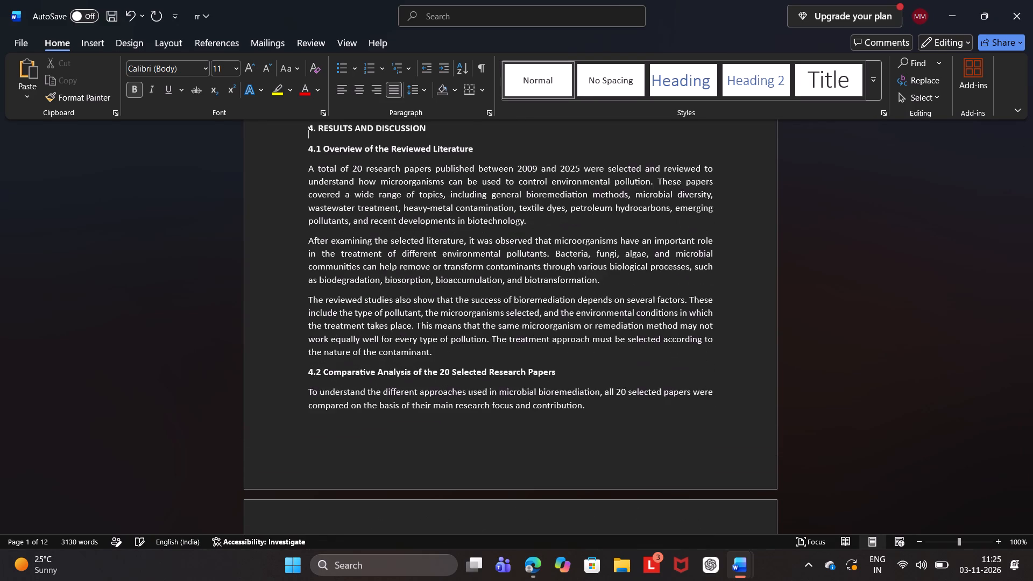
pyautogui.press('BackSpace')
pyautogui.press('BackSpace')
pyautogui.press('BackSpace')
pyautogui.press('BackSpace')
pyautogui.press('BackSpace')
pyautogui.press('BackSpace')
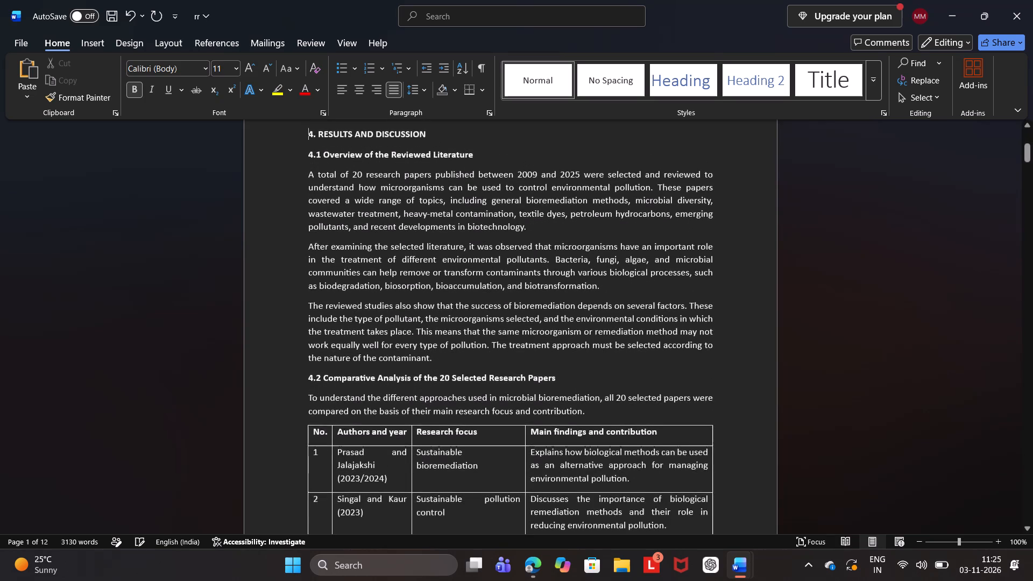
pyautogui.press('BackSpace')
pyautogui.press('BackSpace')
pyautogui.press('BackSpace')
pyautogui.press('BackSpace')
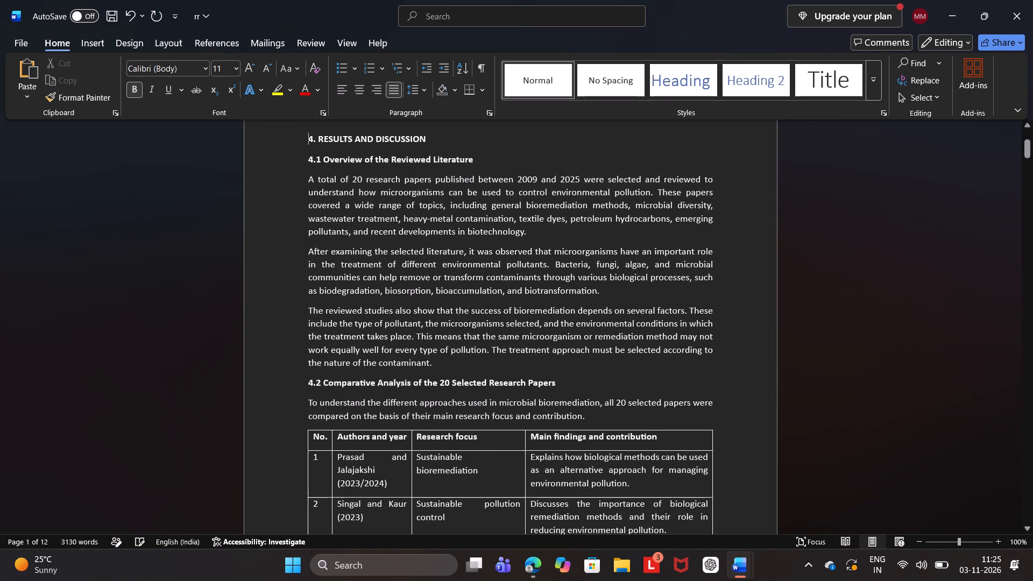
pyautogui.press('BackSpace')
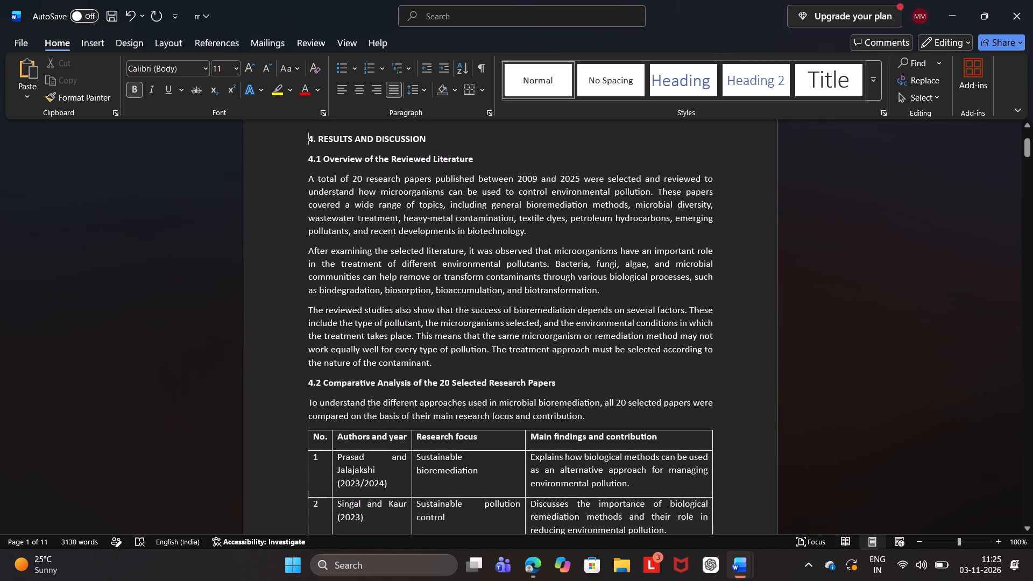
pyautogui.press('BackSpace')
pyautogui.press('BackSpace')
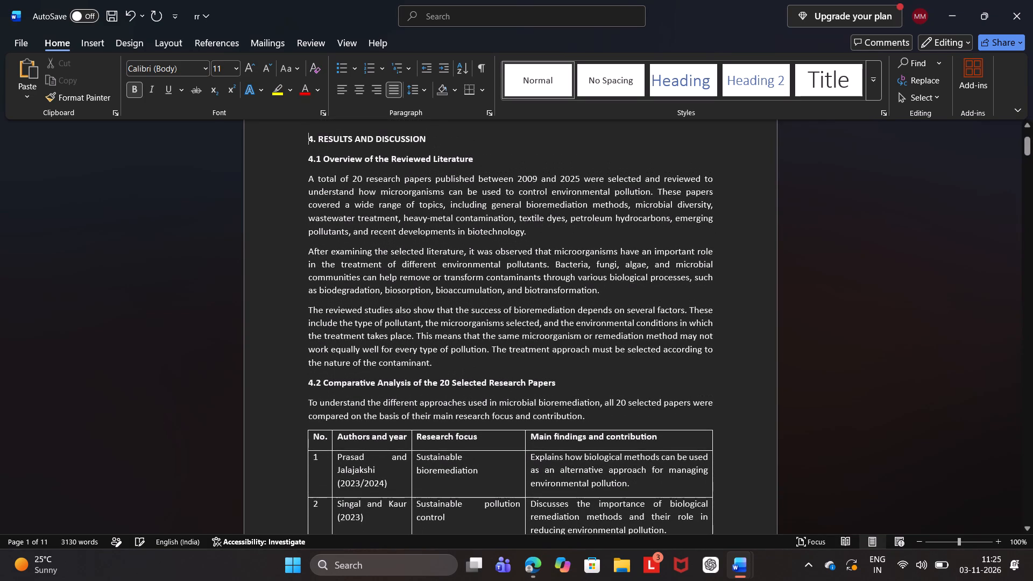
pyautogui.press('BackSpace')
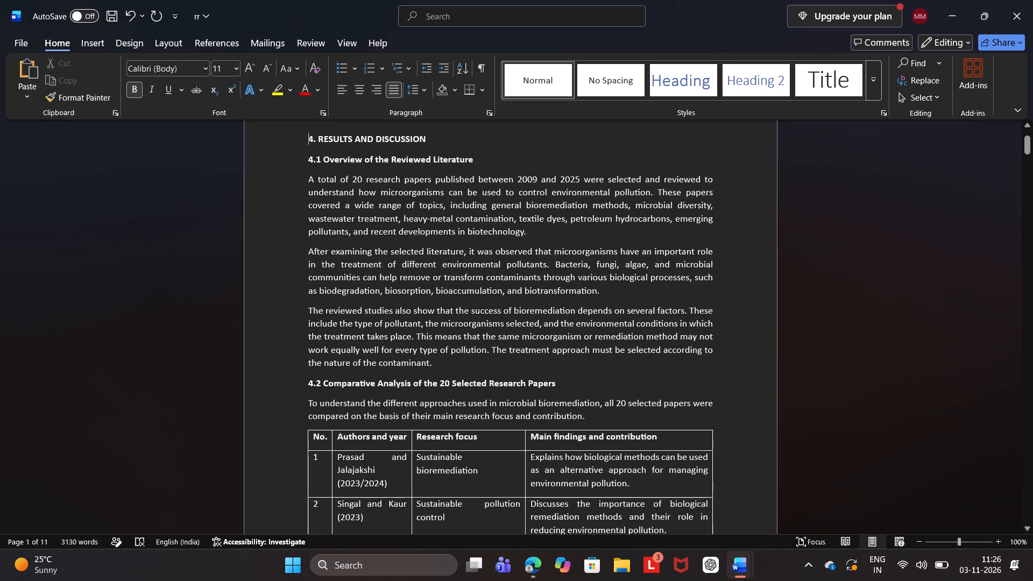
pyautogui.scroll(2, 423, 263)
pyautogui.press('BackSpace')
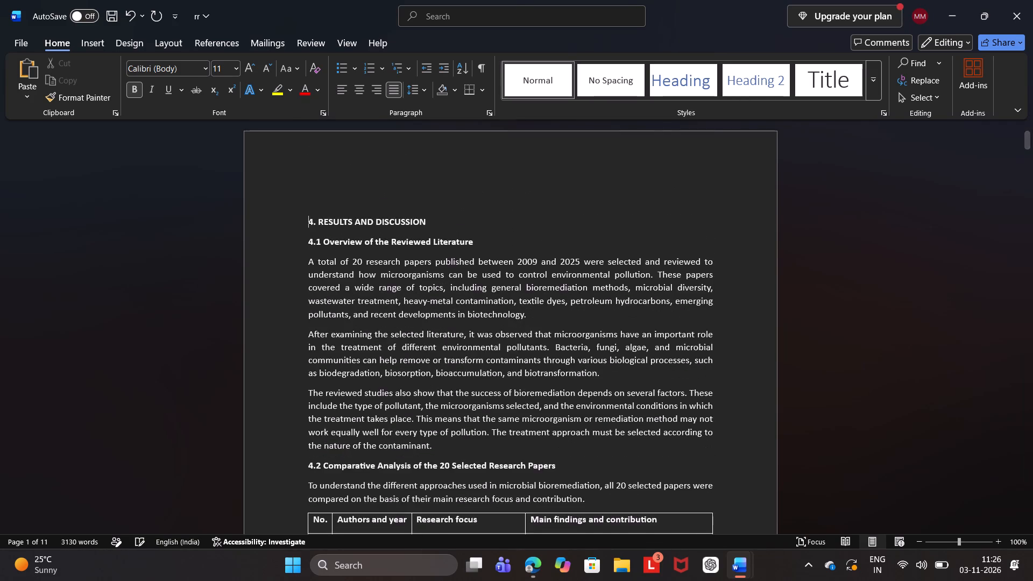
pyautogui.press('BackSpace')
pyautogui.press('BackSpace')
pyautogui.press('BackSpace')
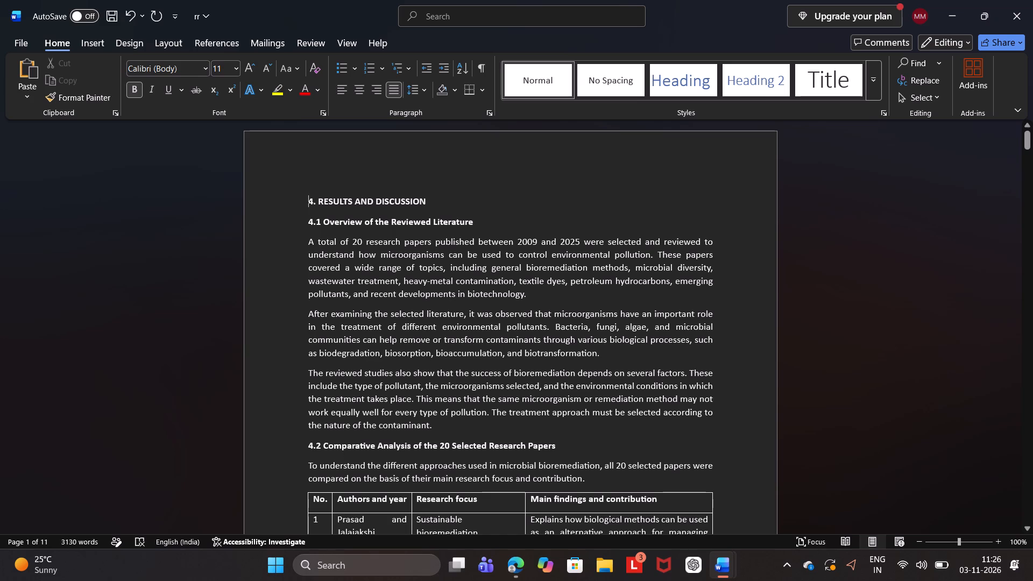
# Copy the entire document, from the "4. RESULTS AND DISCUSSION" heading through the bold closing paragraph.
pyautogui.moveTo(308, 202); pyautogui.dragTo(837, 580, button='right')
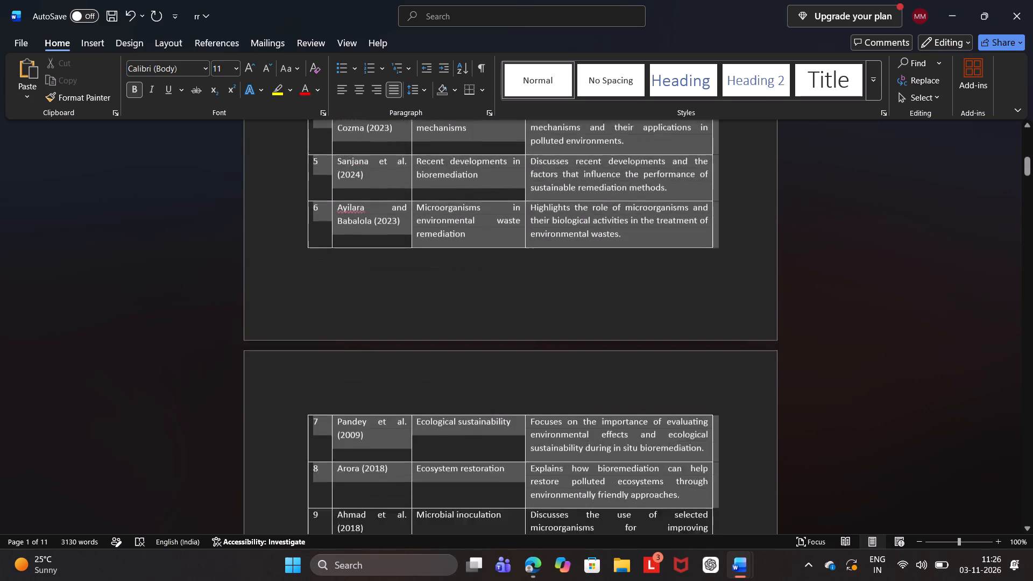
pyautogui.moveTo(837, 580); pyautogui.dragTo(838, 580, button='right')
pyautogui.hotkey('ctrl', 'c')
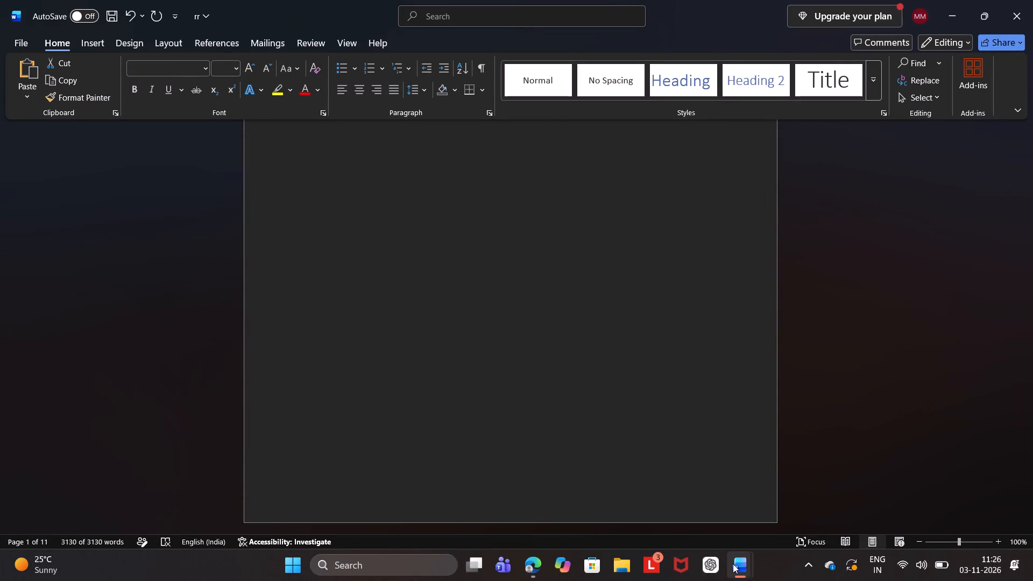
# Switch to the "research paper (1)" document and paste the copied content on a new line below the Flowchart 1 caption.
pyautogui.click(628, 506)
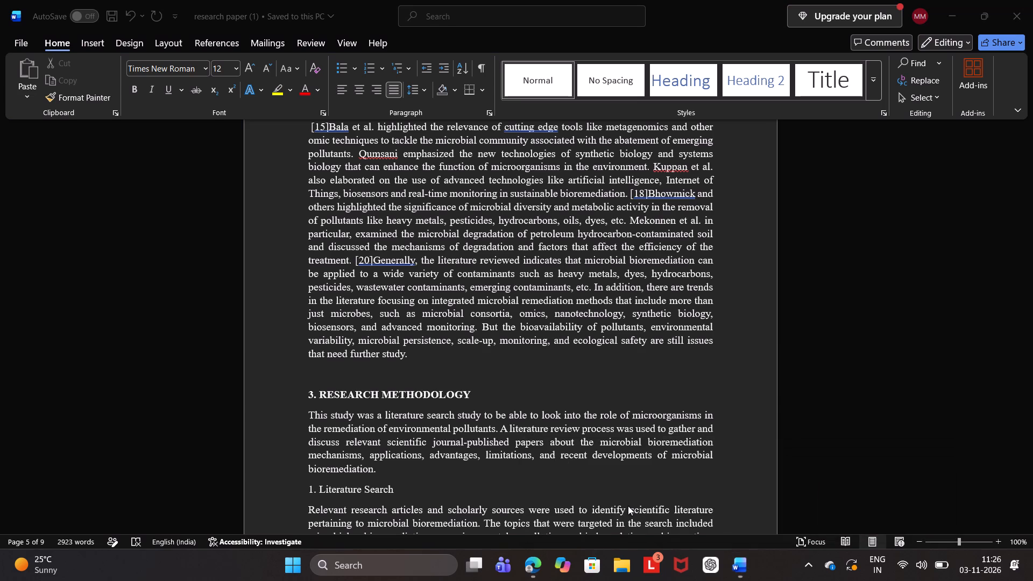
pyautogui.scroll(-7, 591, 400)
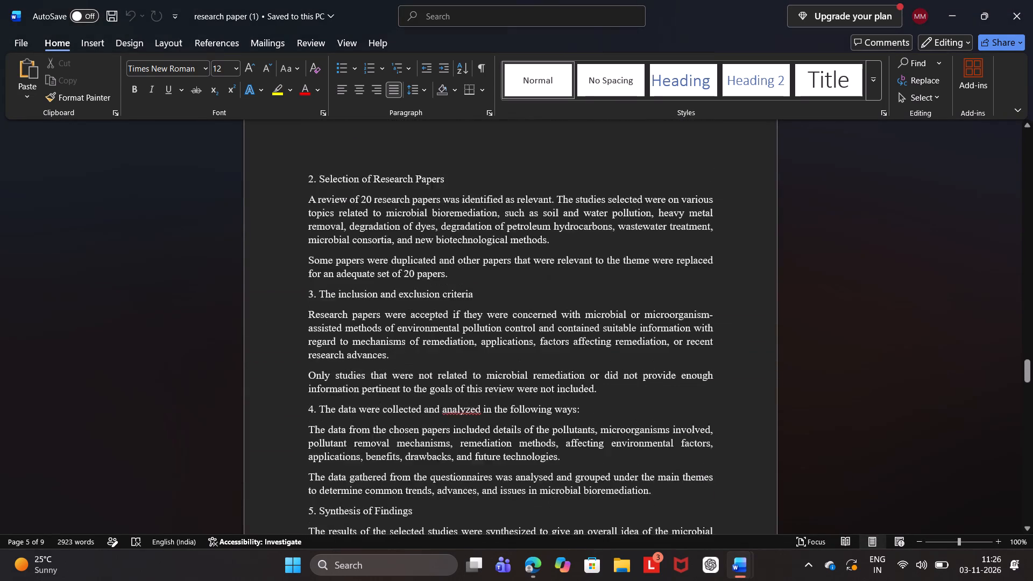
pyautogui.scroll(-4, 591, 400)
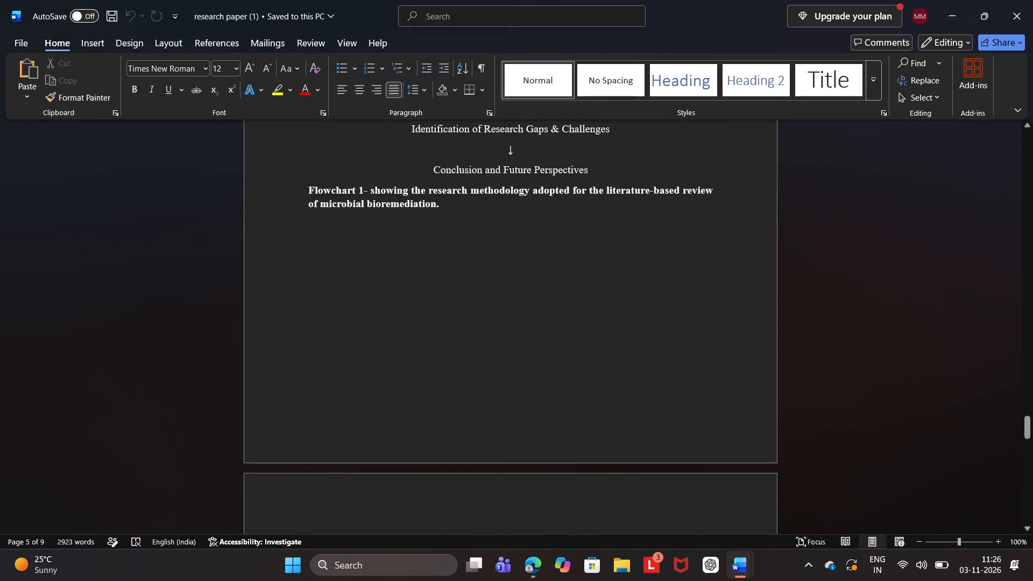
pyautogui.click(473, 324)
pyautogui.click(322, 232)
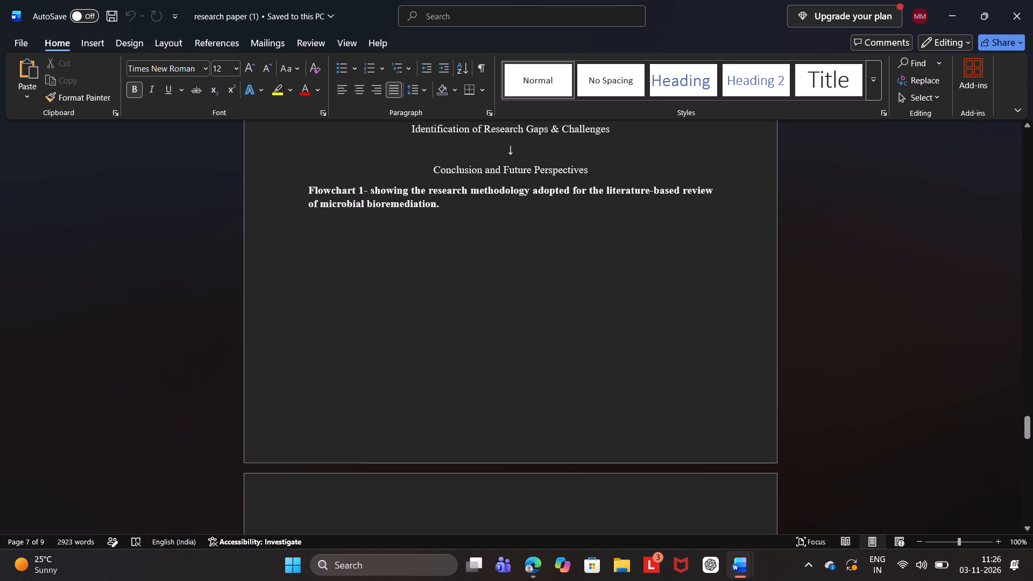
pyautogui.press('Return')
pyautogui.click(313, 239)
pyautogui.hotkey('ctrl', 'v')
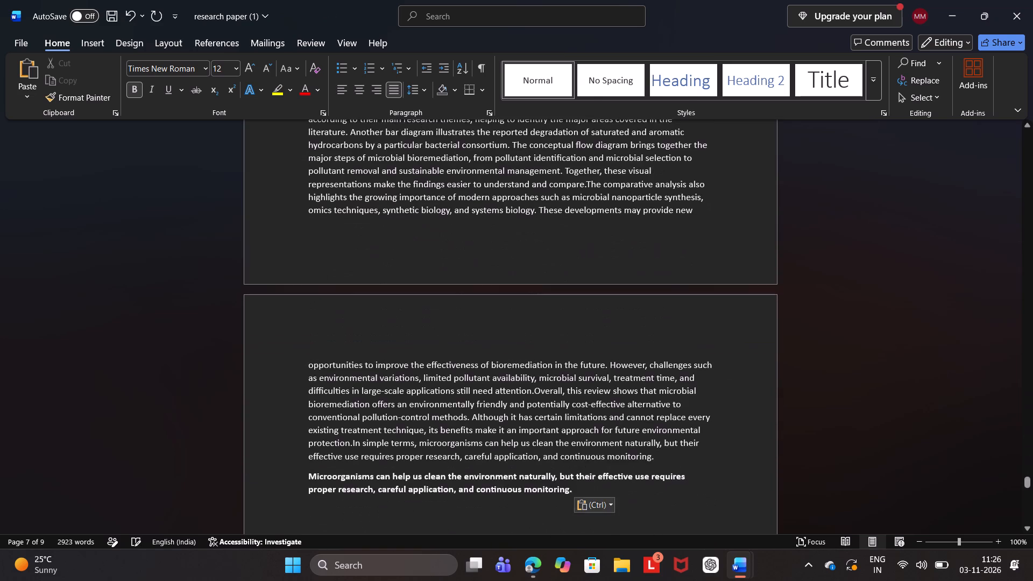
# Review the pasted sections in the combined paper, from the bold closing paragraph back to the research methodology.
pyautogui.scroll(-6, 348, 267)
pyautogui.scroll(1, 348, 267)
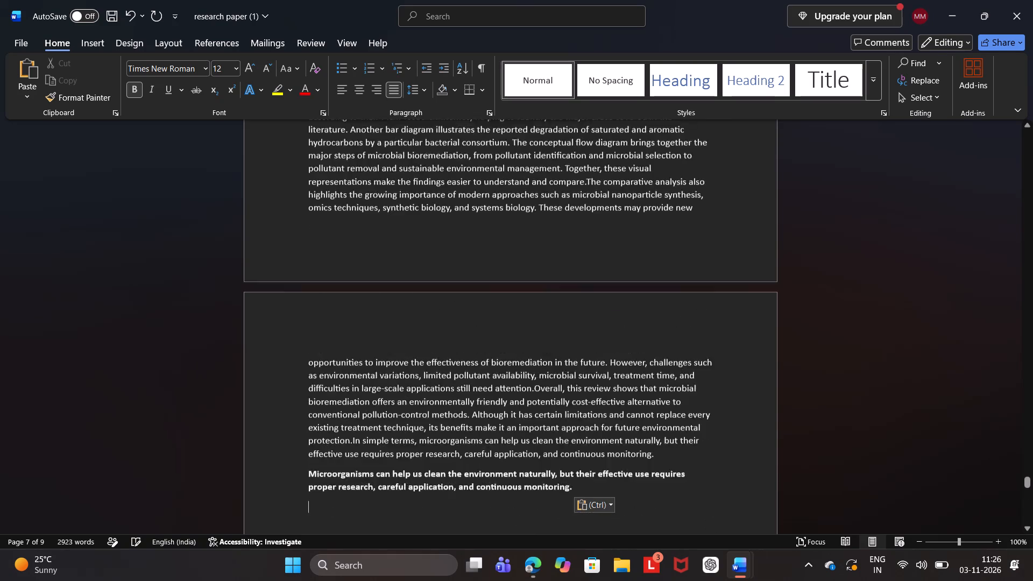
pyautogui.scroll(5, 348, 267)
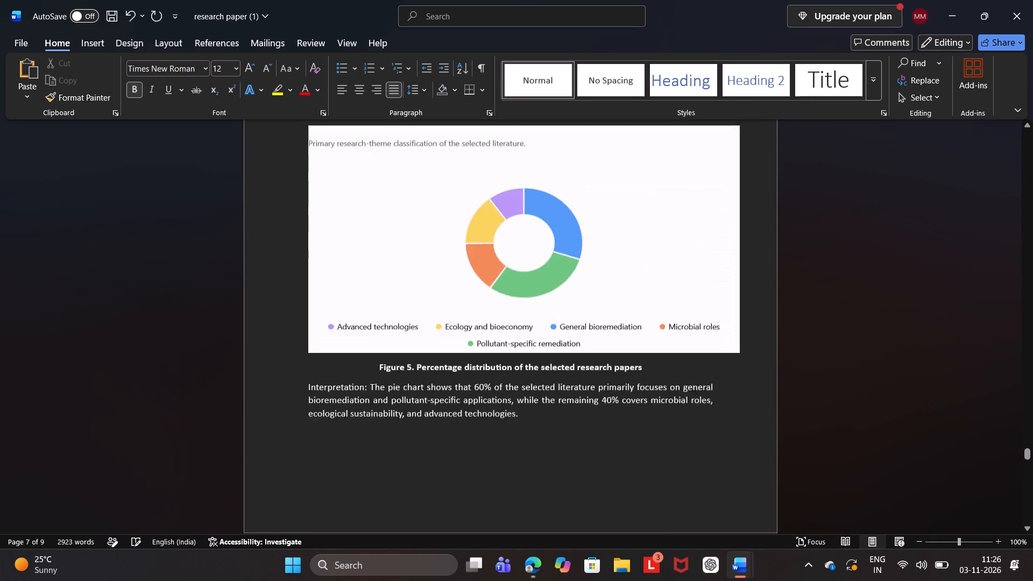
pyautogui.scroll(7, 348, 267)
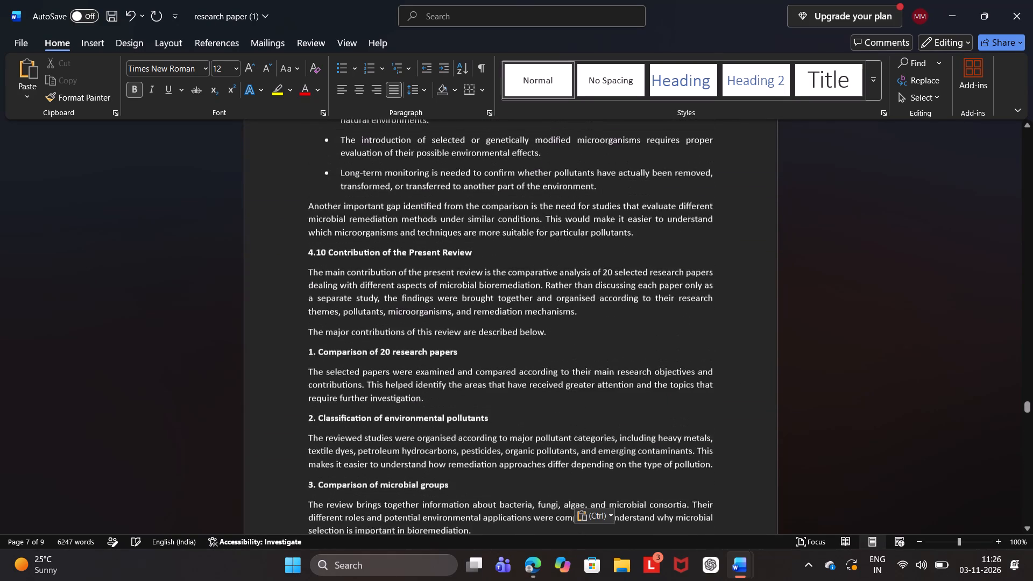
pyautogui.scroll(9, 348, 267)
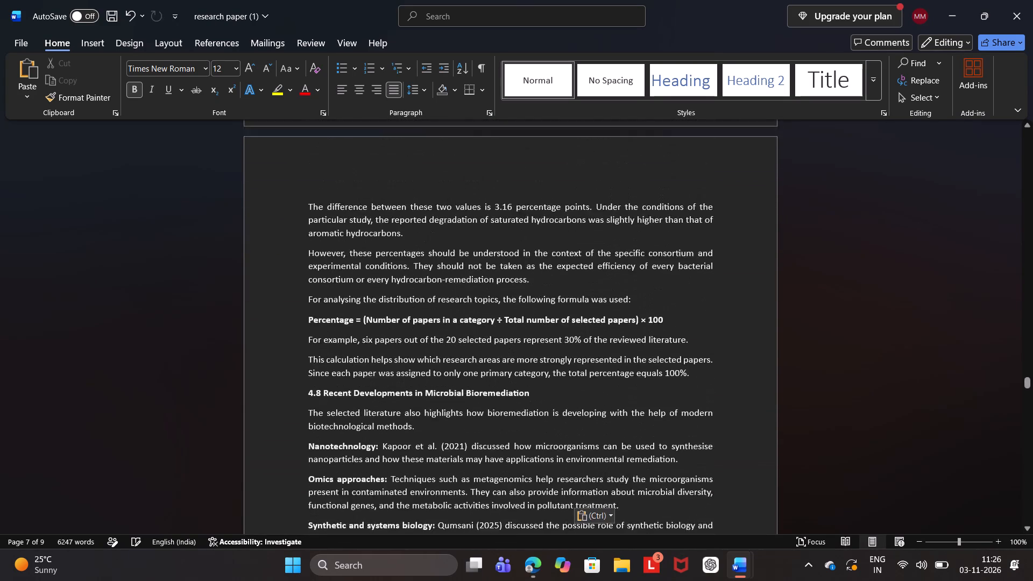
pyautogui.scroll(8, 348, 267)
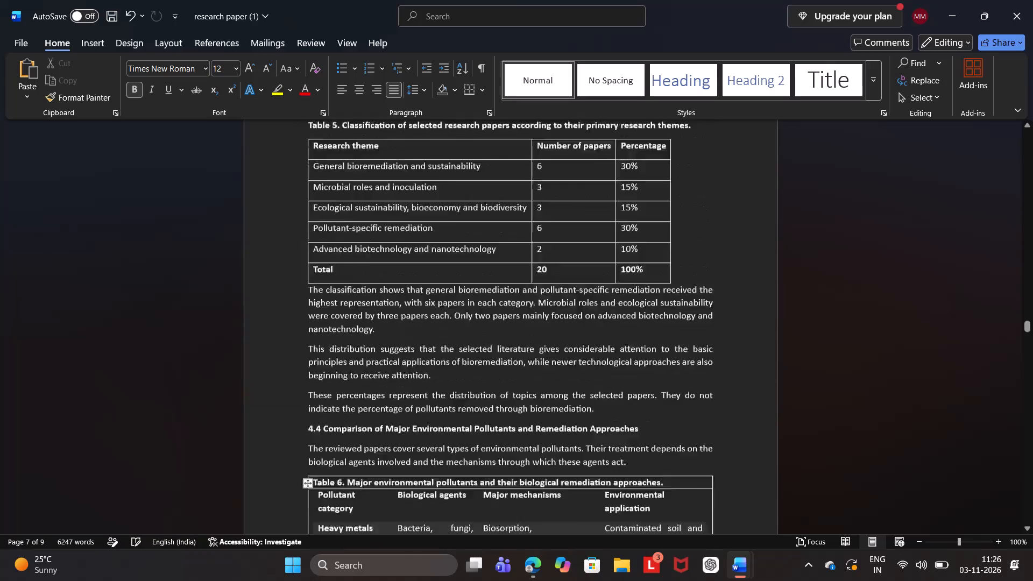
pyautogui.scroll(8, 348, 267)
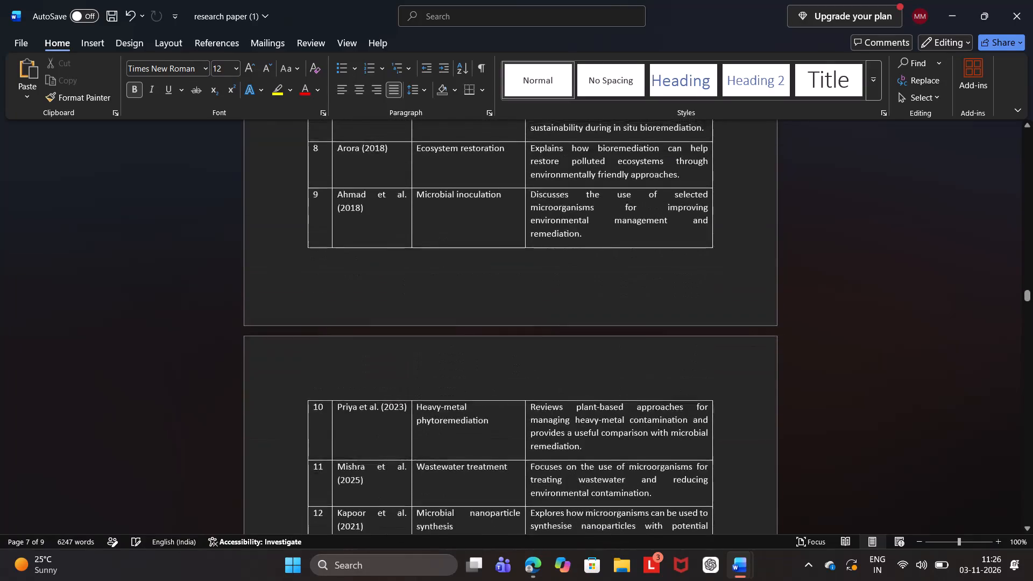
pyautogui.scroll(9, 348, 267)
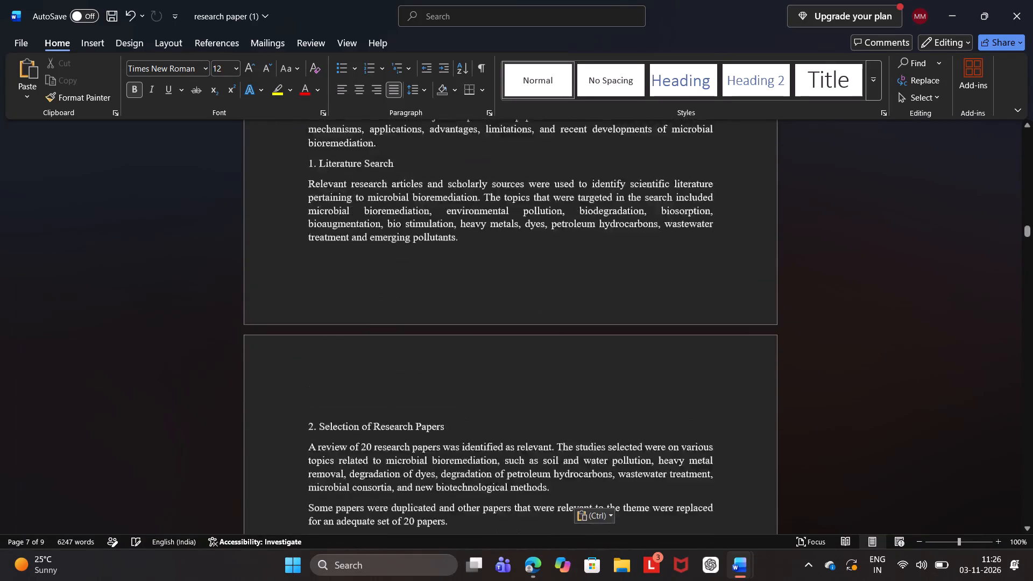
# Delete the stray opening quotation mark before the paper's title, "Microbial Bioremediation: A Sustainable Approach for Environmental Pollution Control".
pyautogui.scroll(9, 348, 267)
pyautogui.keyDown('ctrl'); pyautogui.scroll(-4, 348, 267); pyautogui.keyUp('ctrl')
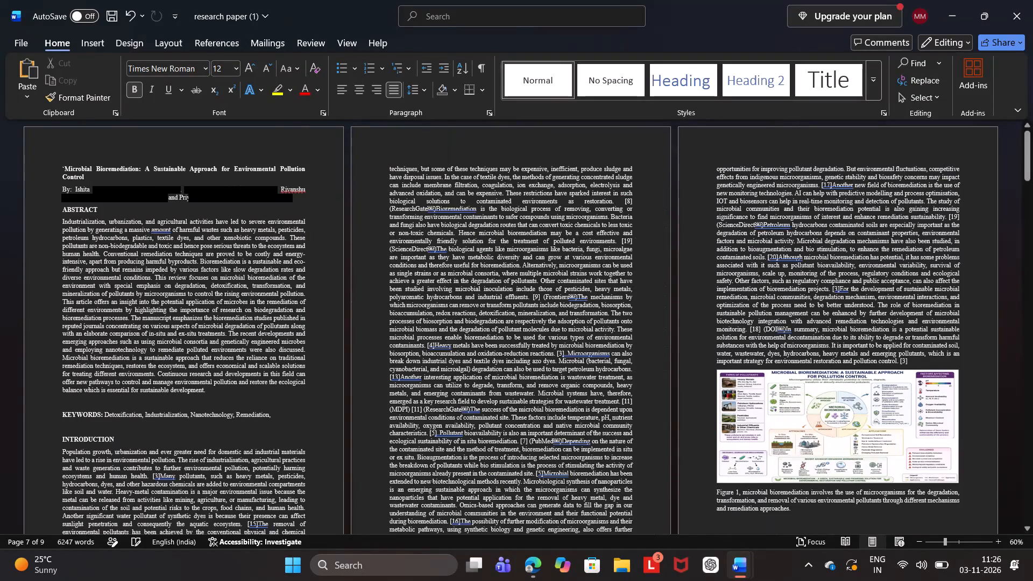
pyautogui.click(66, 168)
pyautogui.press('BackSpace')
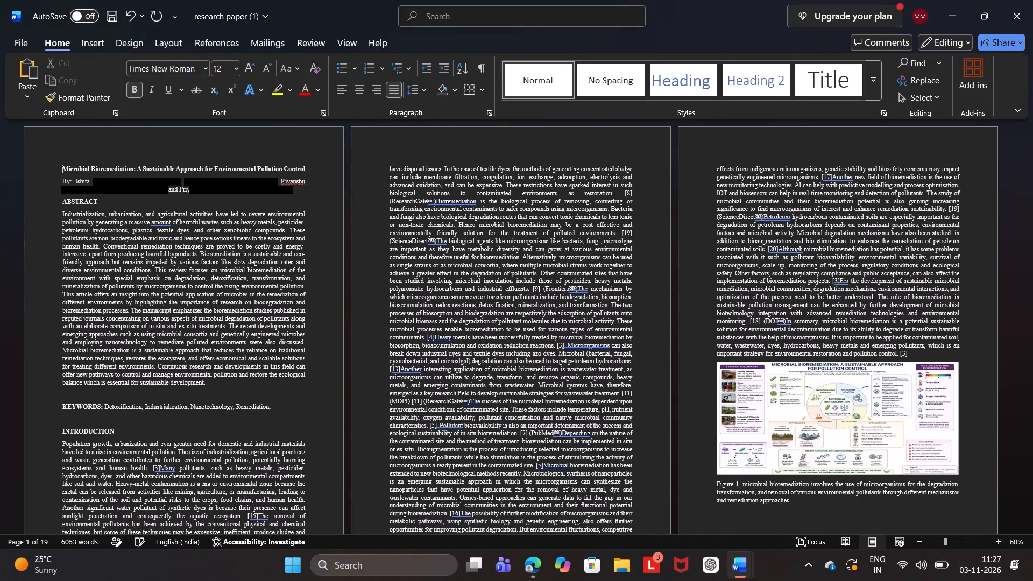
# Review the combined paper from the title page through the literature review, methodology flowchart and results tables.
pyautogui.scroll(-5, 191, 232)
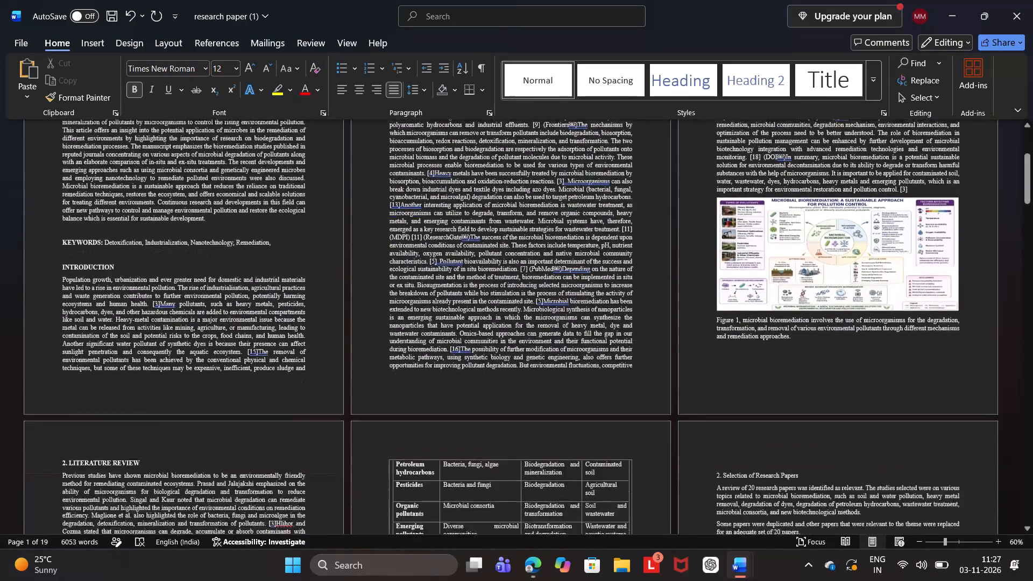
pyautogui.scroll(-3, 191, 232)
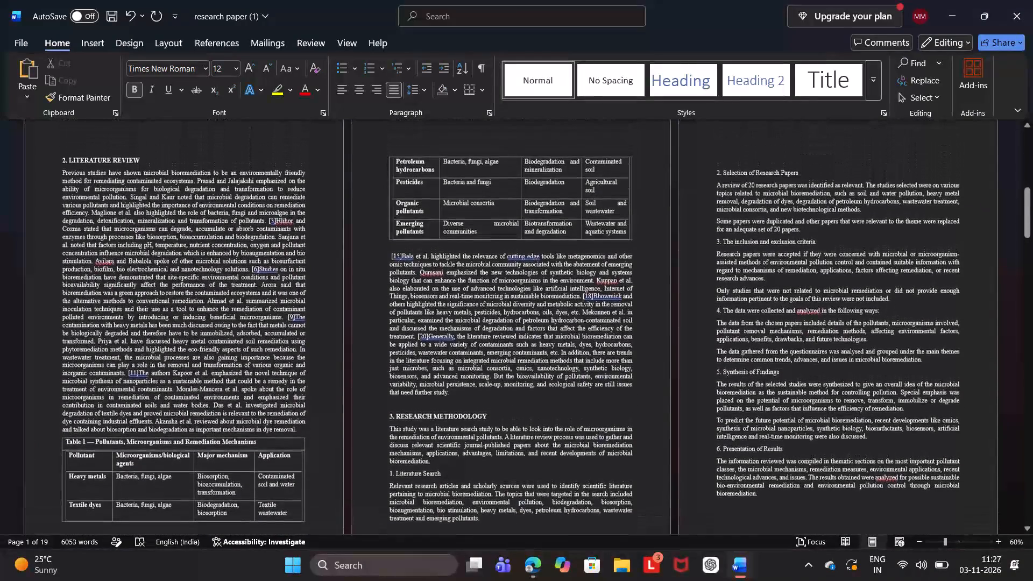
pyautogui.scroll(-2, 191, 232)
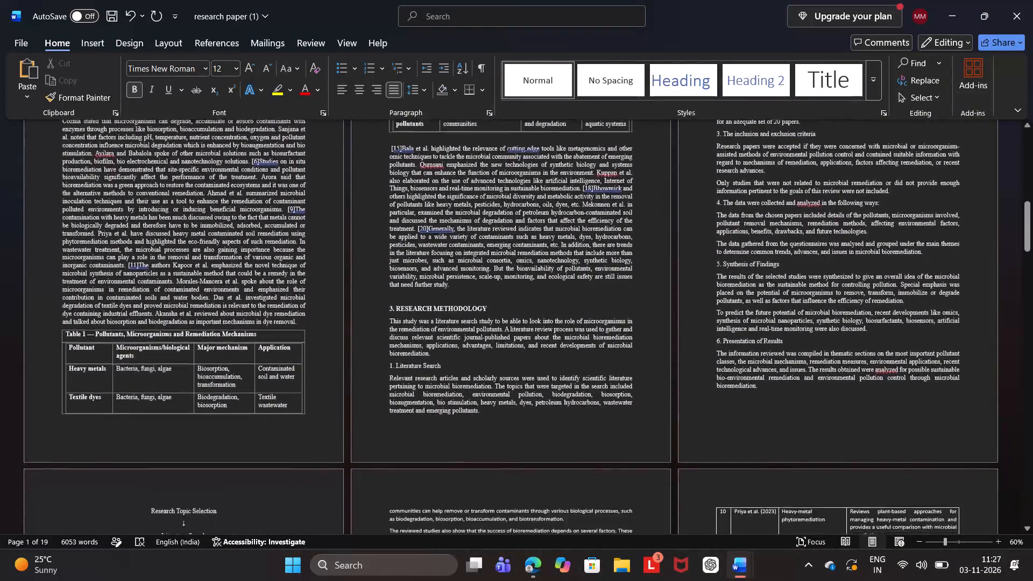
pyautogui.scroll(-5, 191, 232)
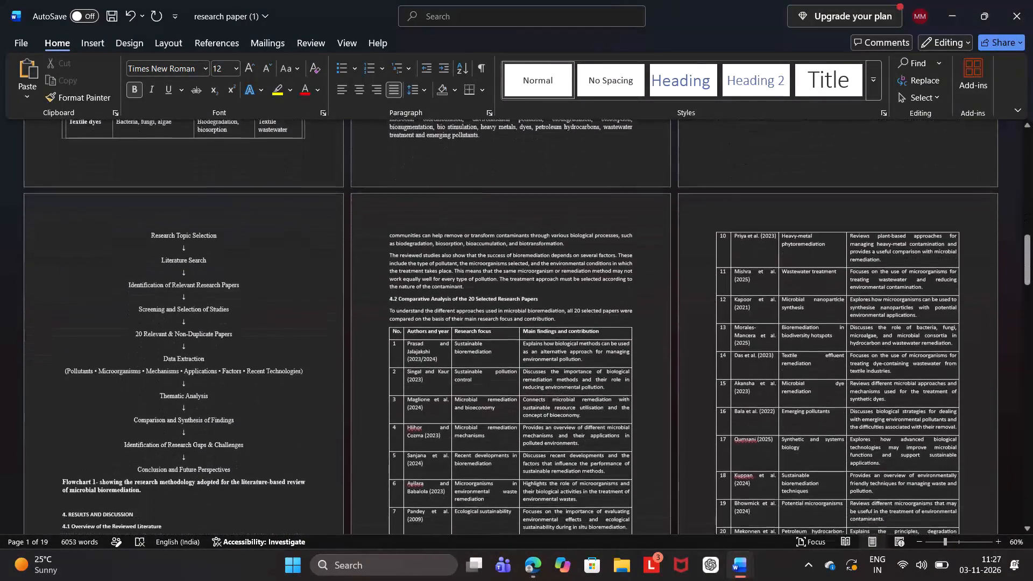
pyautogui.scroll(-3, 191, 232)
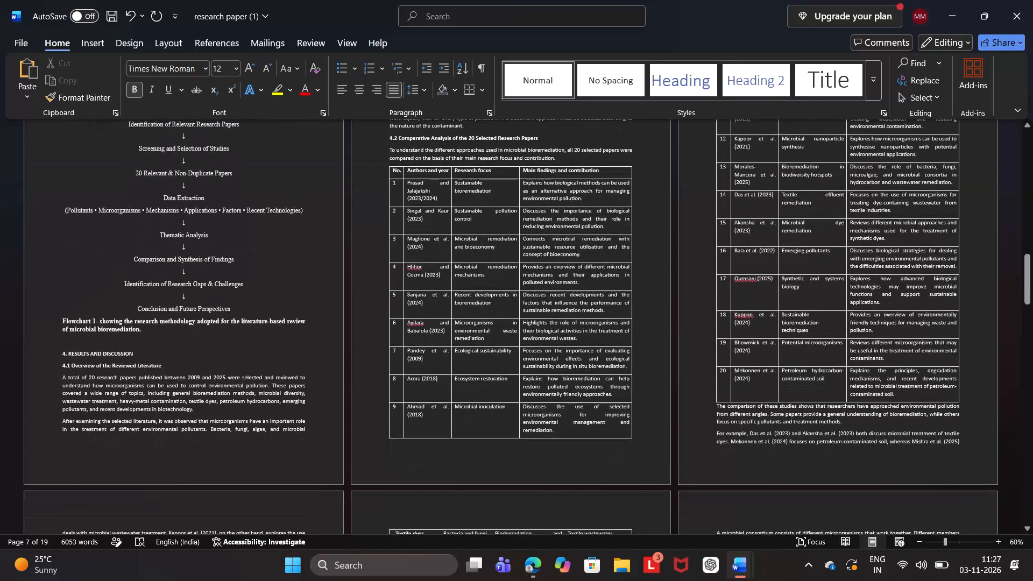
pyautogui.scroll(-6, 191, 232)
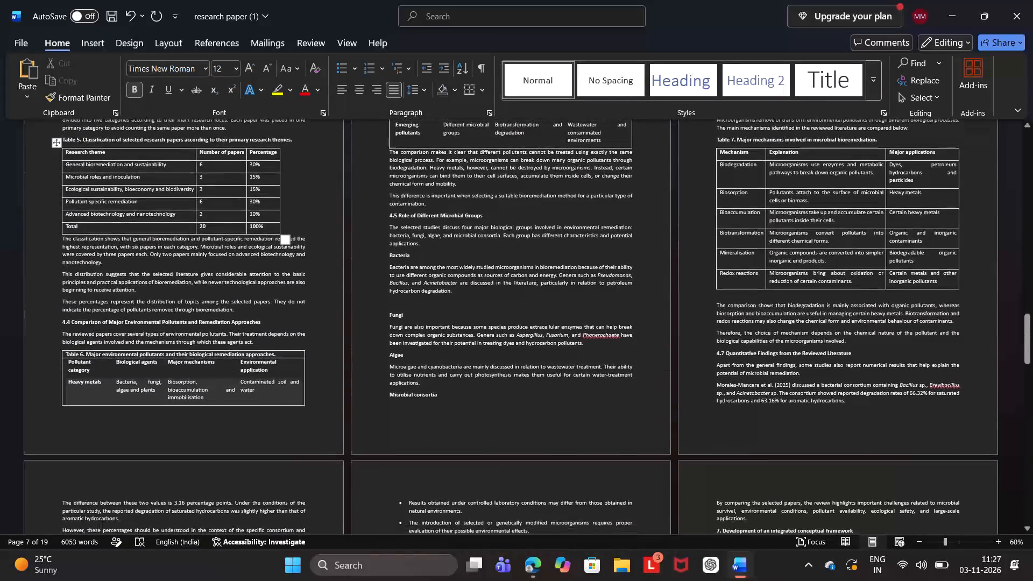
pyautogui.scroll(-3, 191, 232)
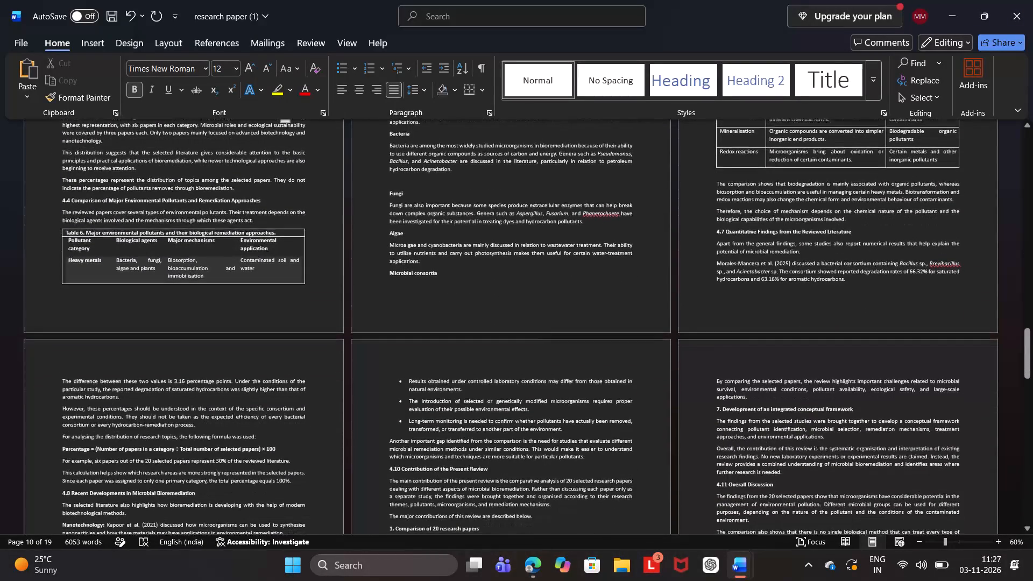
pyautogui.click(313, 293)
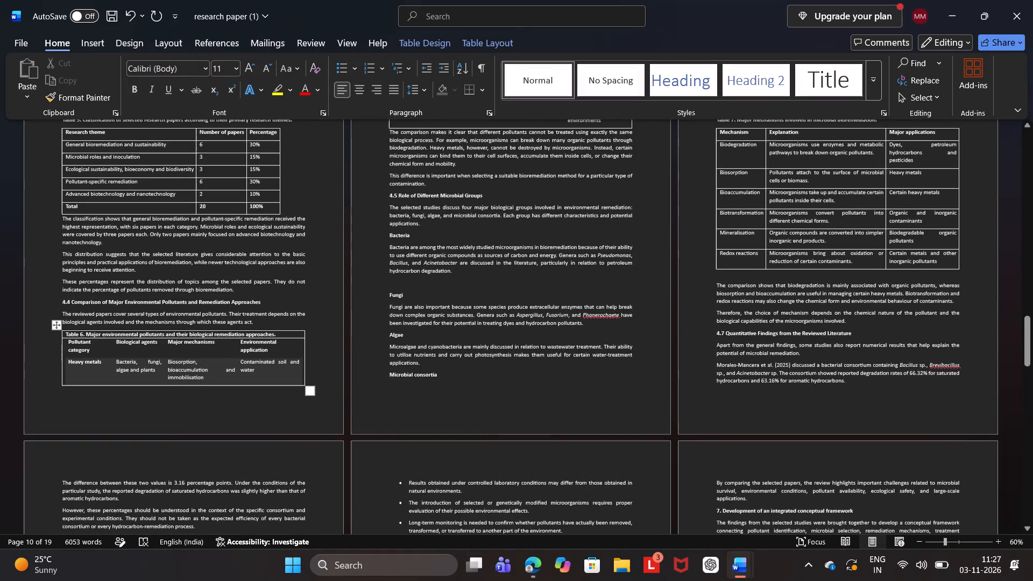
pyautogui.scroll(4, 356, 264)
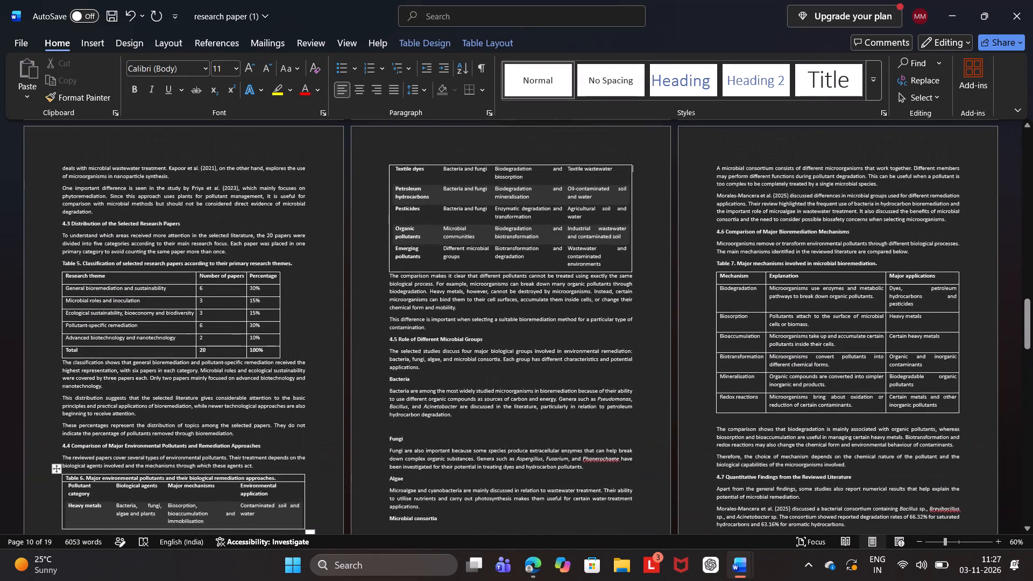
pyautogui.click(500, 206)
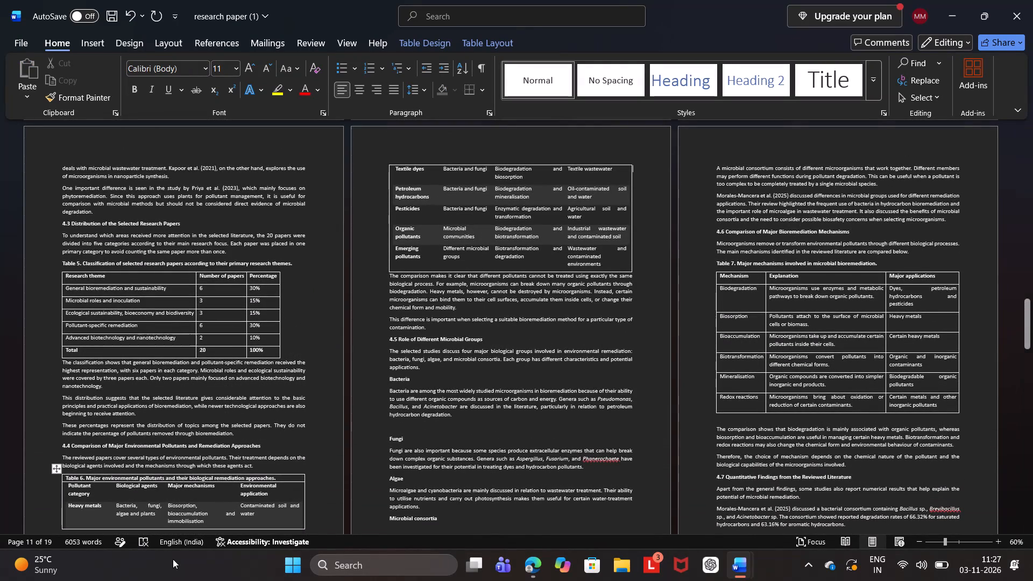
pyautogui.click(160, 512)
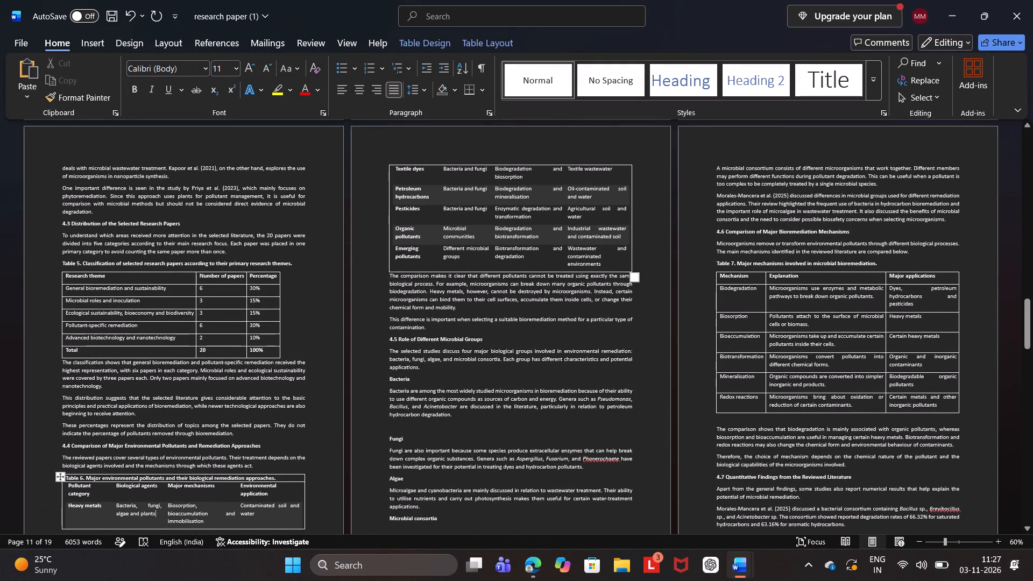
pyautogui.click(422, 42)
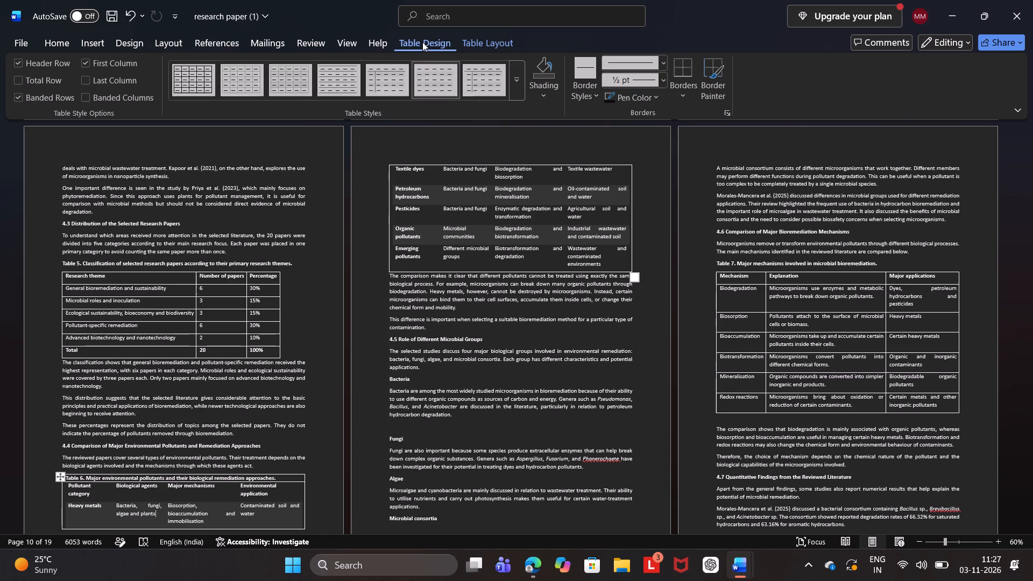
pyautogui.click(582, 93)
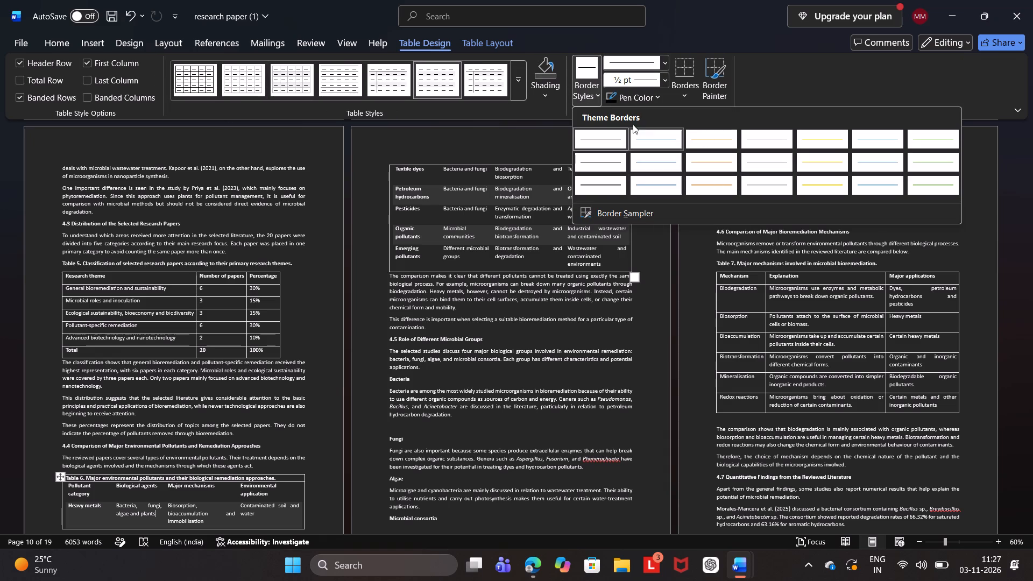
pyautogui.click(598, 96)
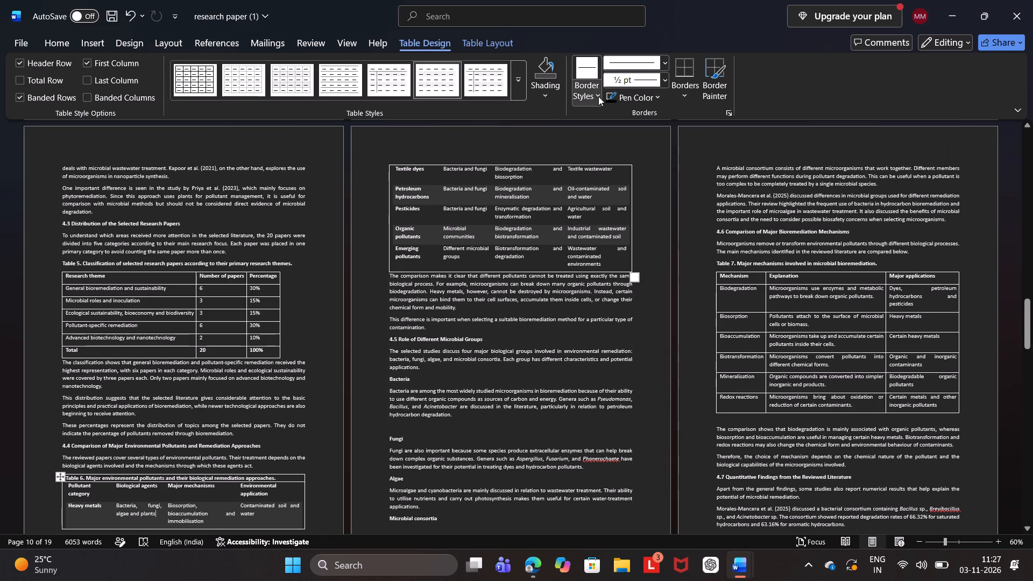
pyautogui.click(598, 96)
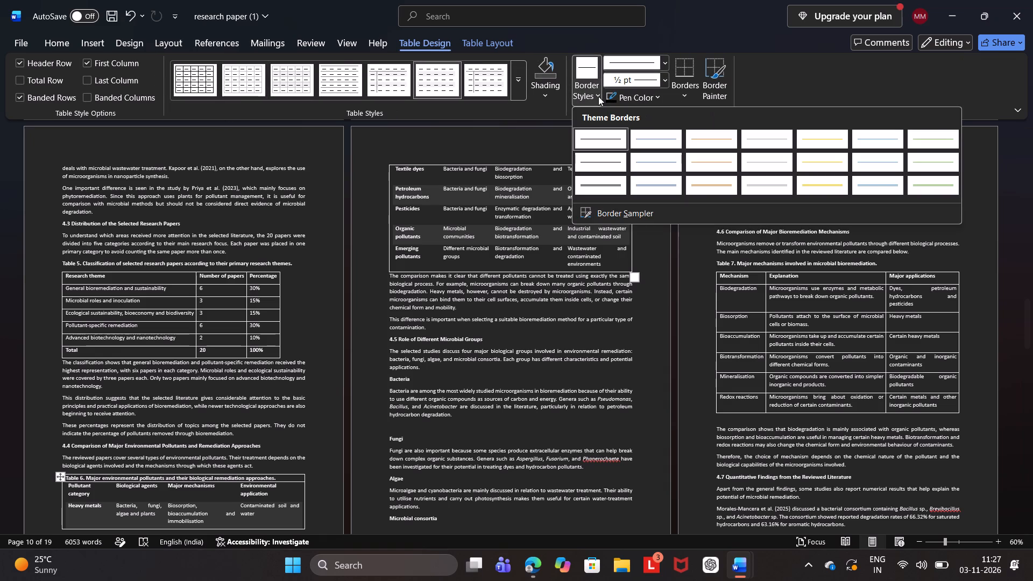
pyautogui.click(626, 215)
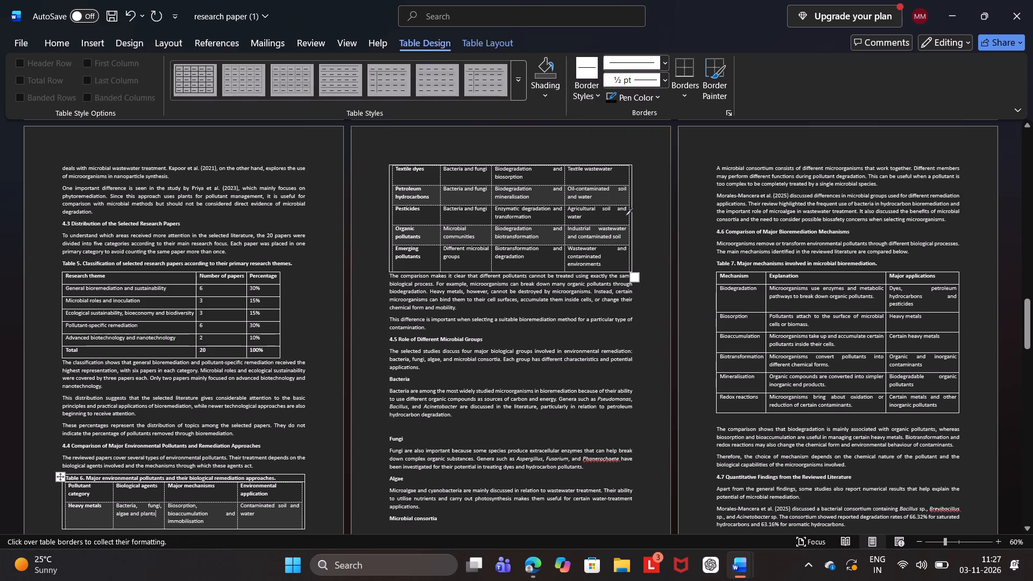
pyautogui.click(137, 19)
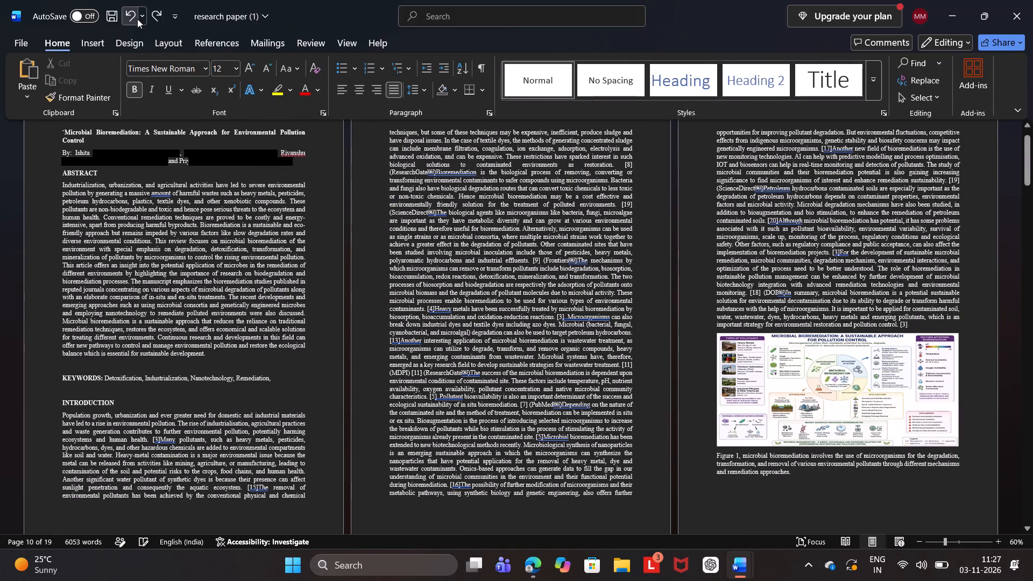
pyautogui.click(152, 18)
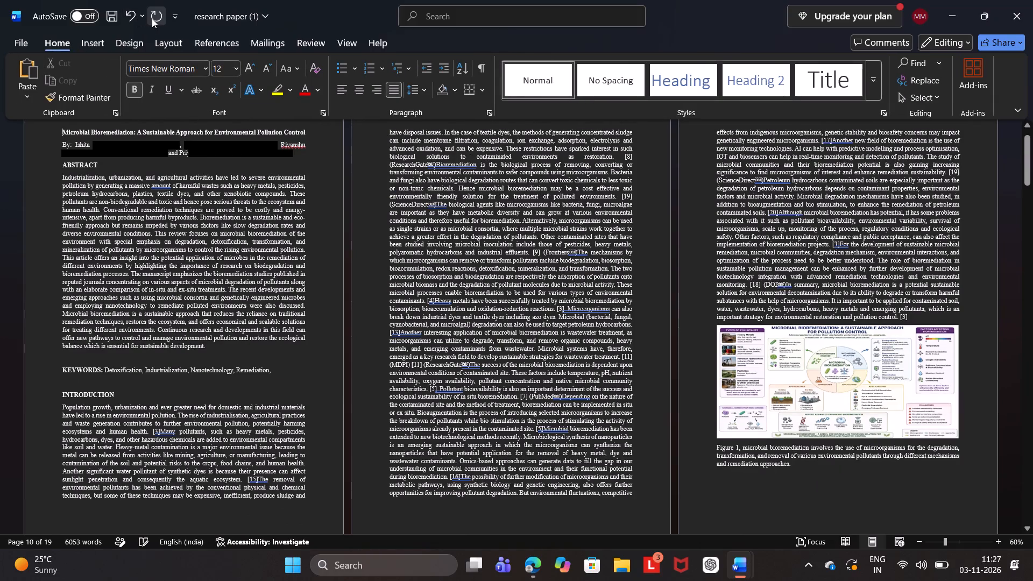
# Apply All Borders to the Table 6 pollutant rows, from the "Pollutant category" header row through "Emerging pollutants".
pyautogui.scroll(-9, 342, 248)
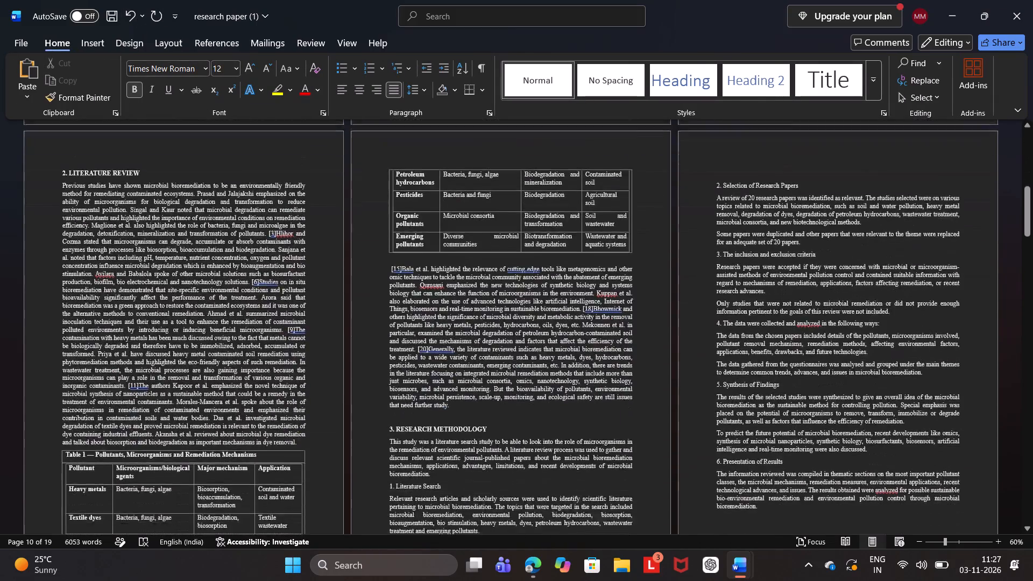
pyautogui.scroll(-7, 342, 248)
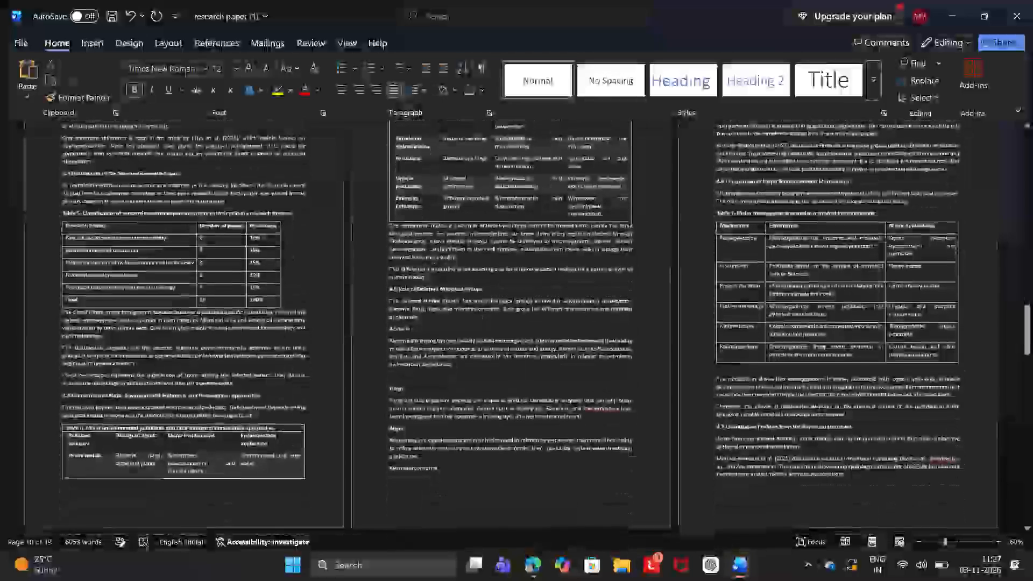
pyautogui.scroll(-1, 342, 248)
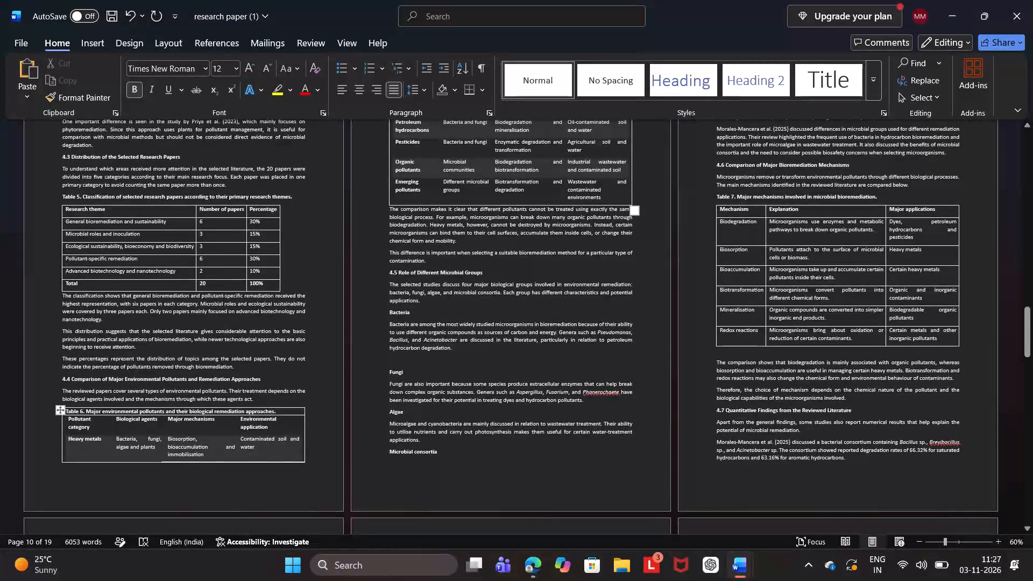
pyautogui.click(68, 421)
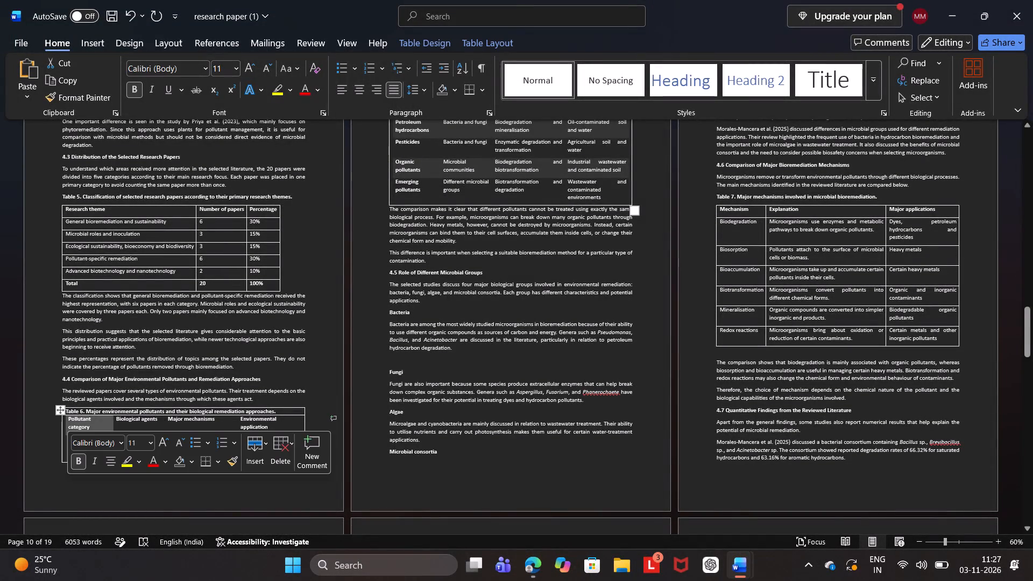
pyautogui.click(97, 500)
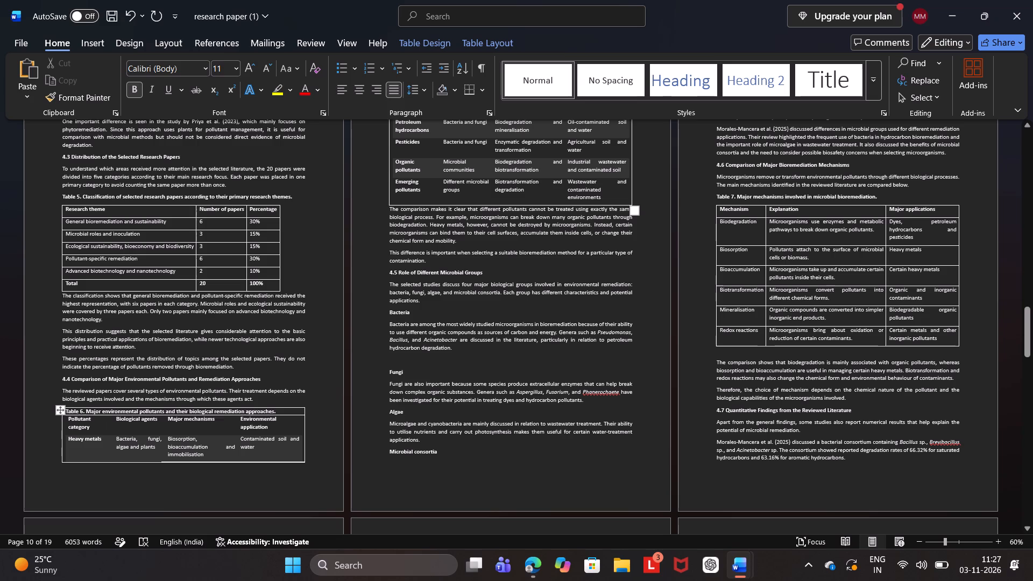
pyautogui.moveTo(67, 419); pyautogui.dragTo(191, 448, button='right')
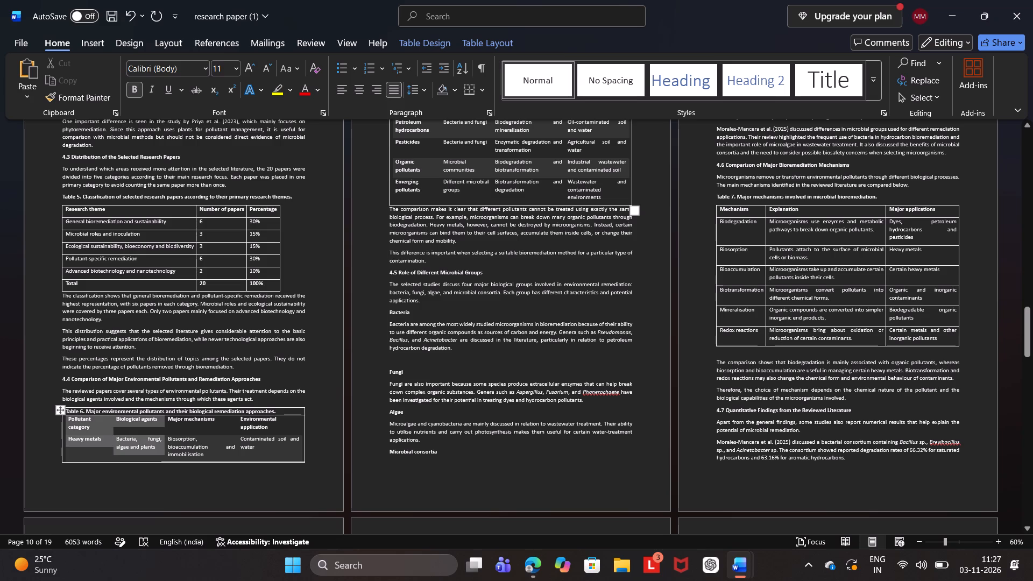
pyautogui.moveTo(191, 448); pyautogui.dragTo(329, 441, button='right')
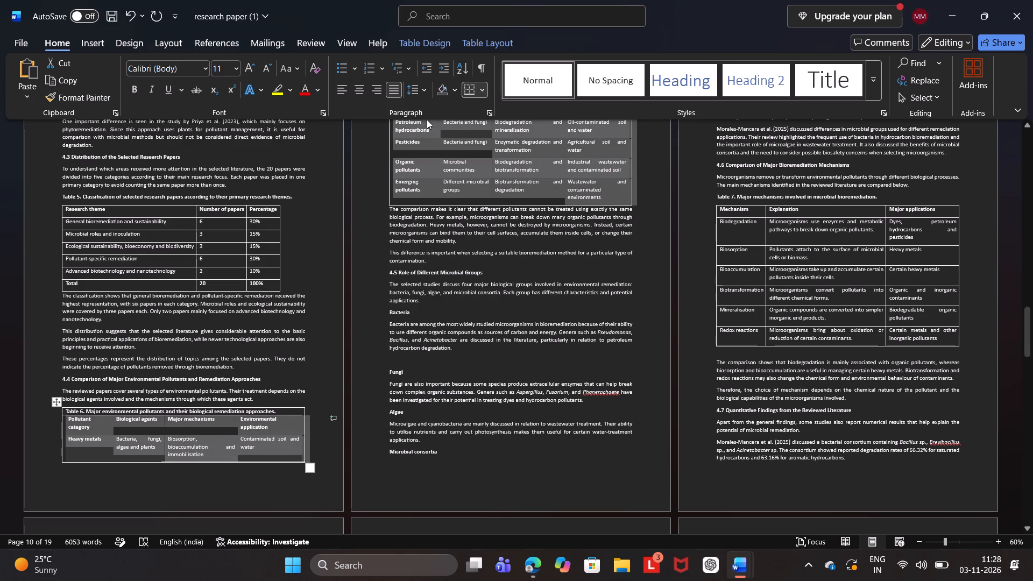
pyautogui.click(432, 47)
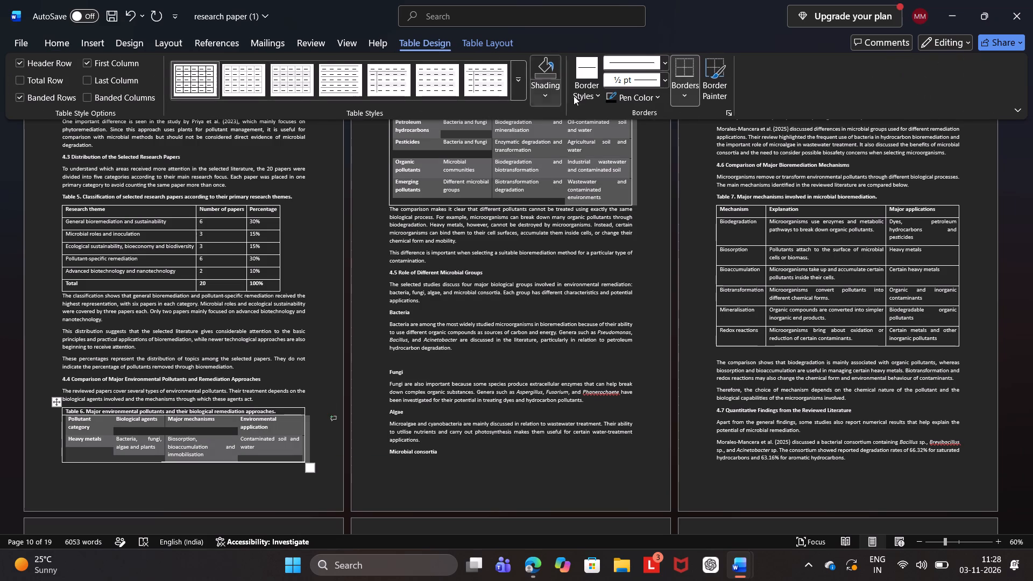
pyautogui.click(684, 98)
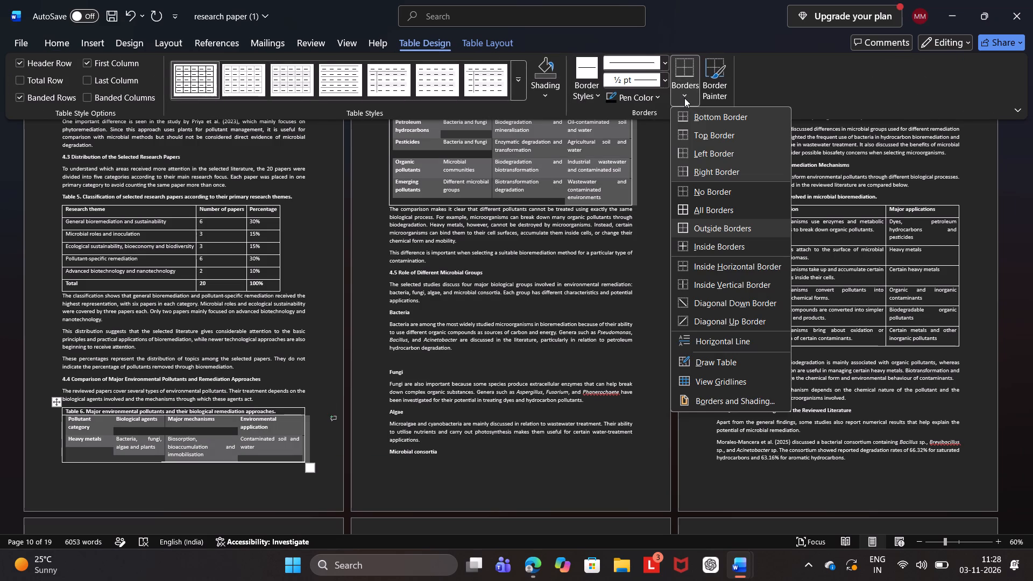
pyautogui.click(707, 209)
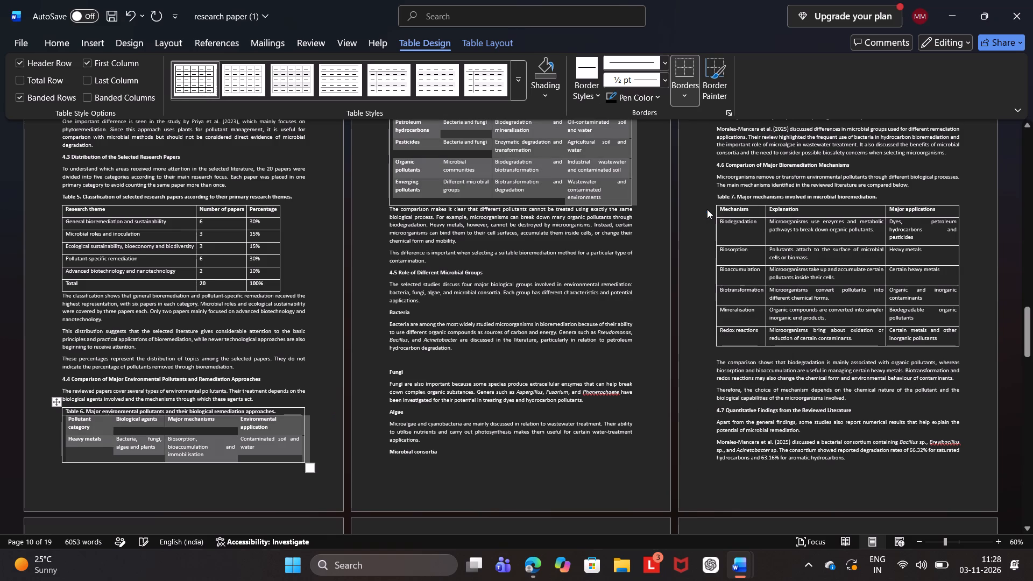
# Select the Table 6 rows below its caption again, from the header through "Emerging pollutants", and reapply All Borders.
pyautogui.click(641, 230)
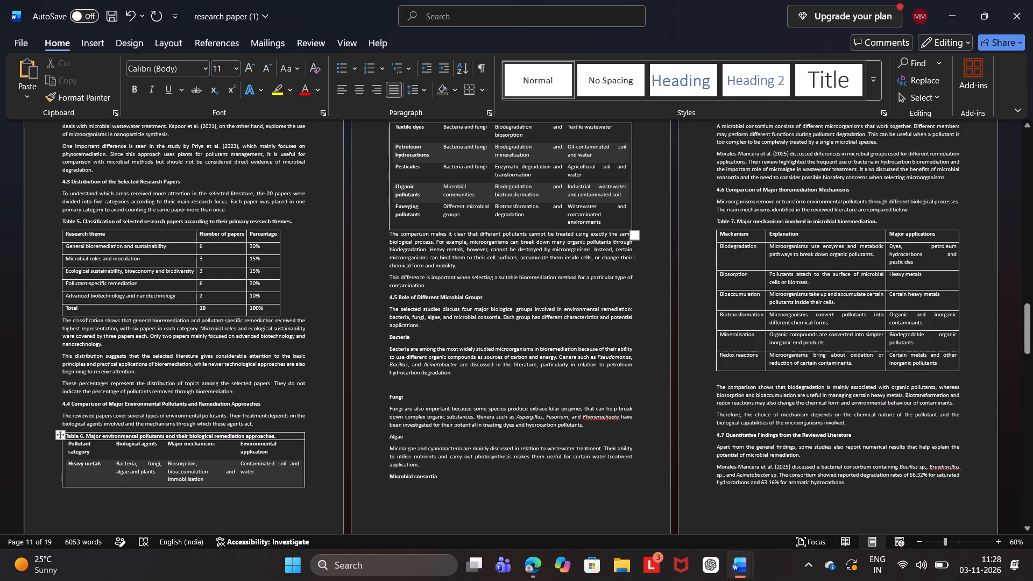
pyautogui.moveTo(68, 445); pyautogui.dragTo(72, 445, button='right')
pyautogui.moveTo(72, 445); pyautogui.dragTo(308, 479, button='right')
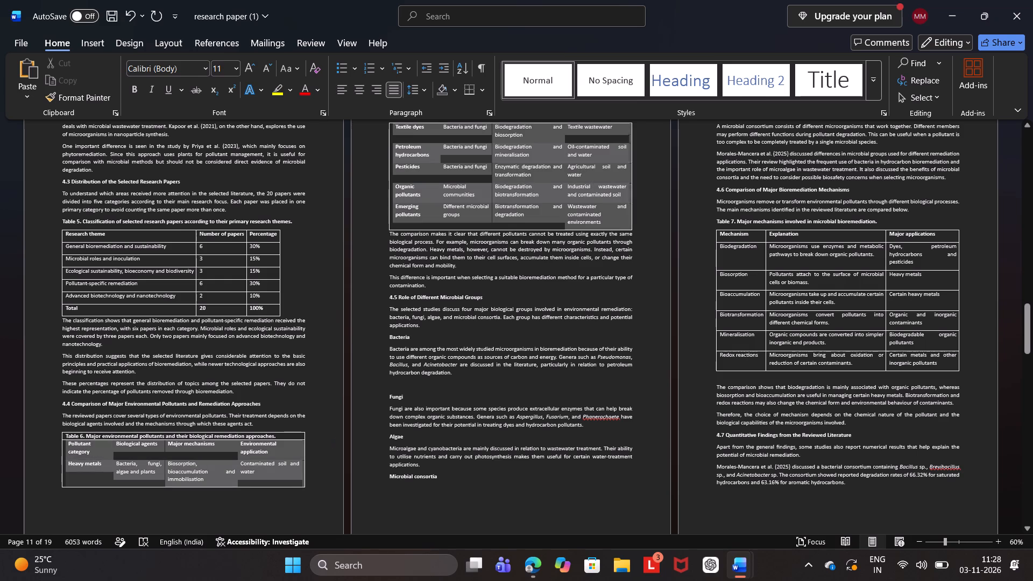
pyautogui.moveTo(308, 479); pyautogui.dragTo(332, 477, button='right')
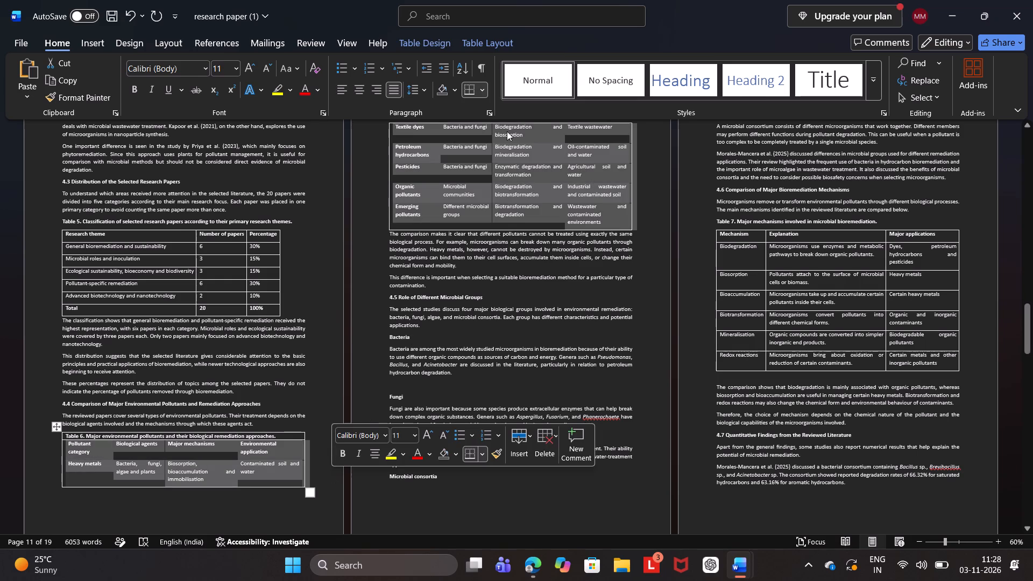
pyautogui.click(441, 44)
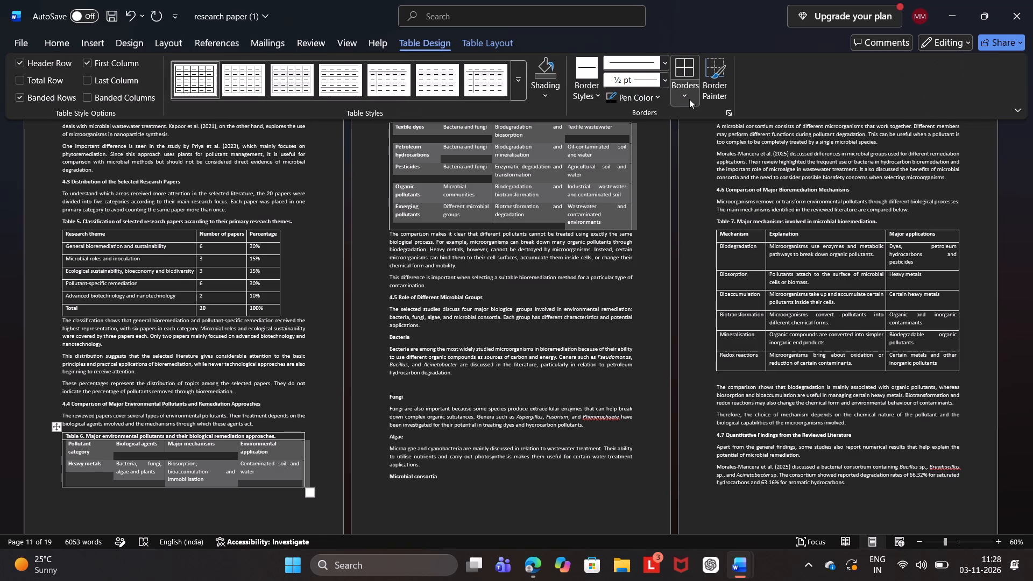
pyautogui.click(691, 100)
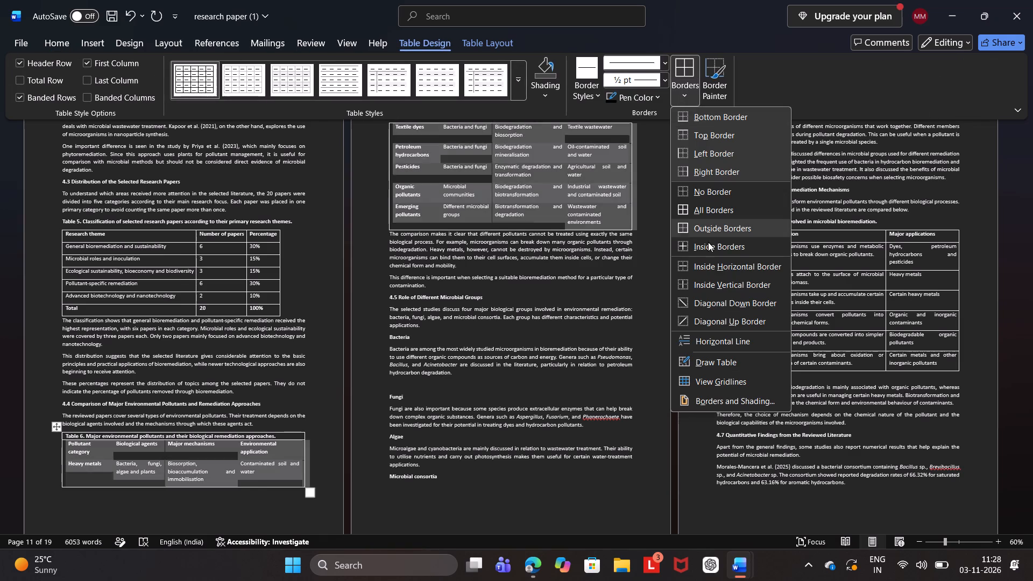
pyautogui.click(710, 202)
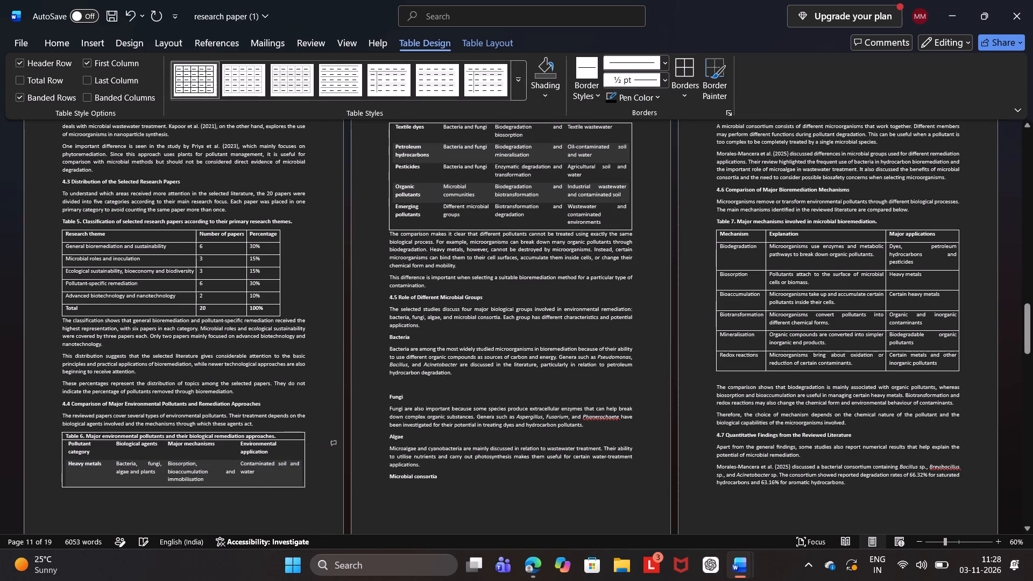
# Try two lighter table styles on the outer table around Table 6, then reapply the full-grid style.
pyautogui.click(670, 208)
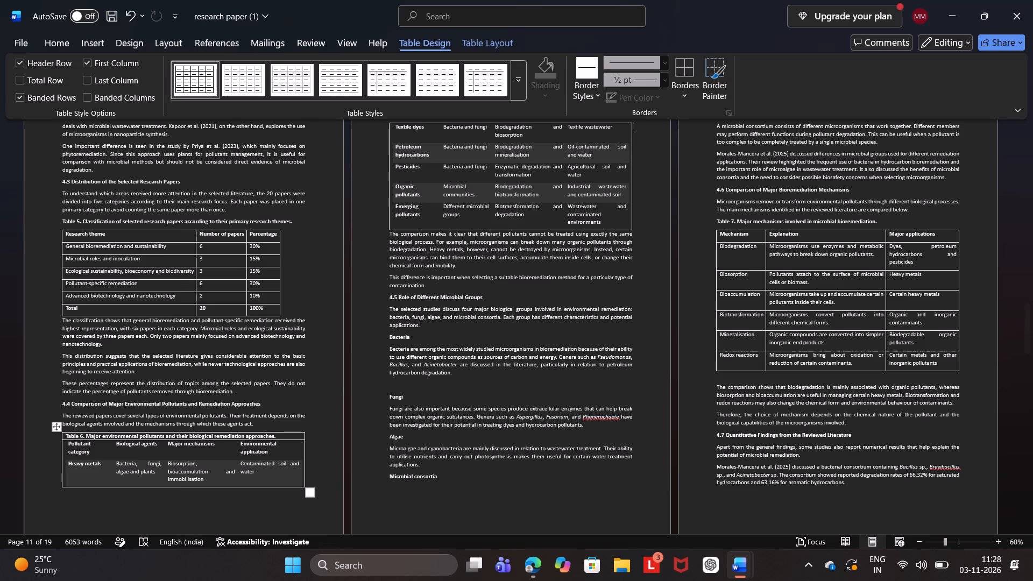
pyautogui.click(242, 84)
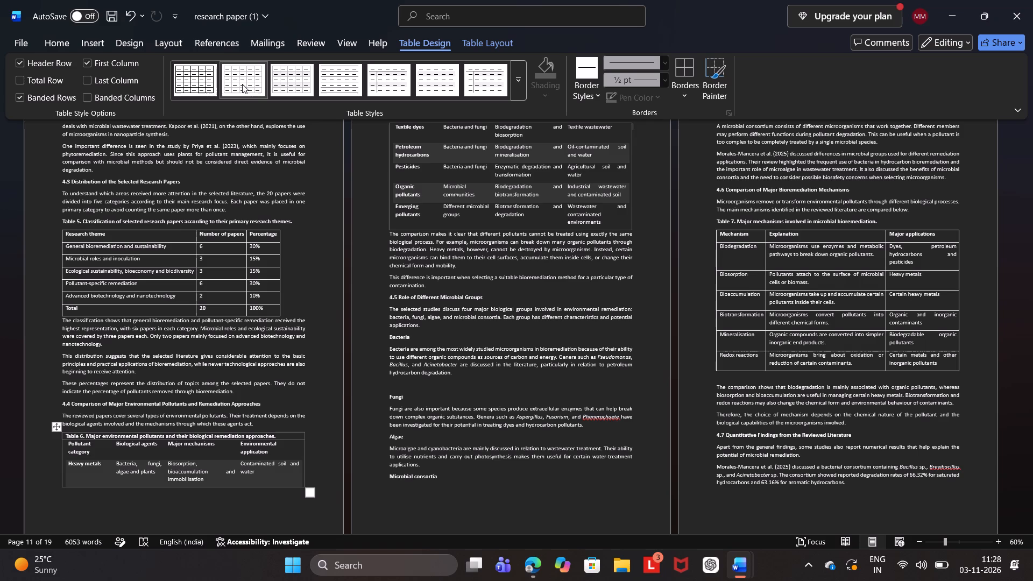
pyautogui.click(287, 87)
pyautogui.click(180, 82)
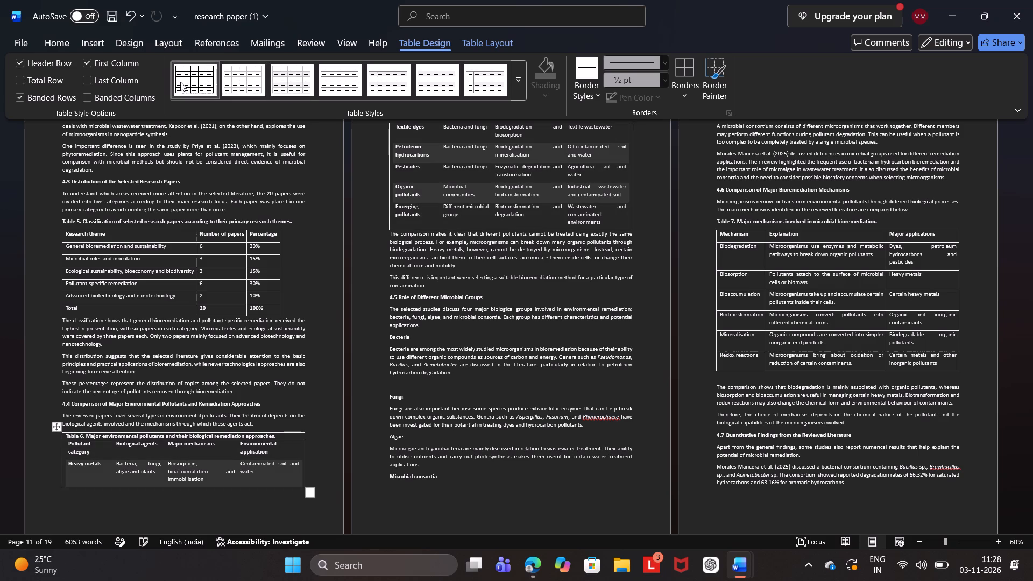
# Apply All Borders to the first-page part of Table 6, covering the "Pollutant category" header row and the "Heavy metals" row.
pyautogui.click(313, 245)
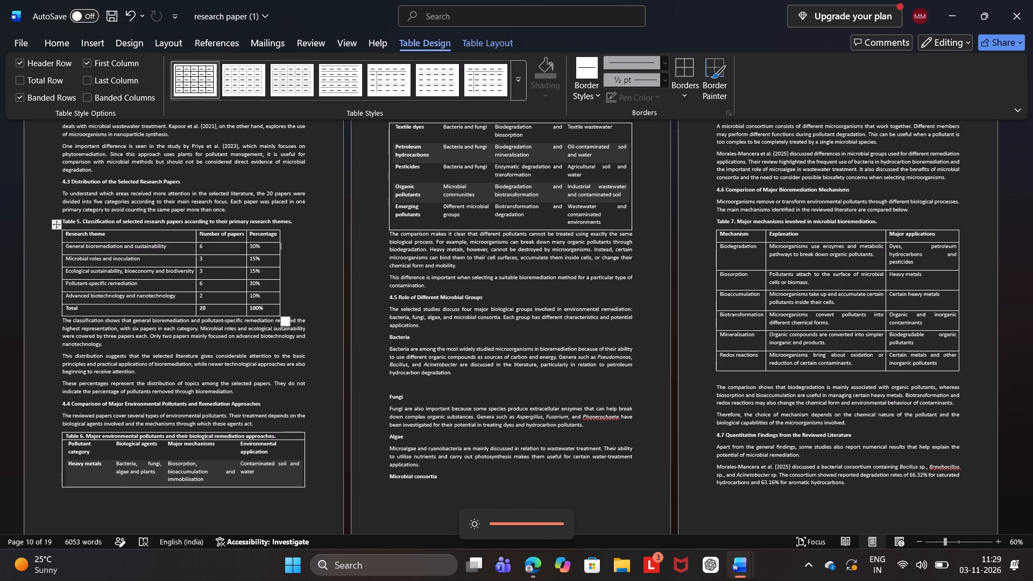
pyautogui.click(122, 440)
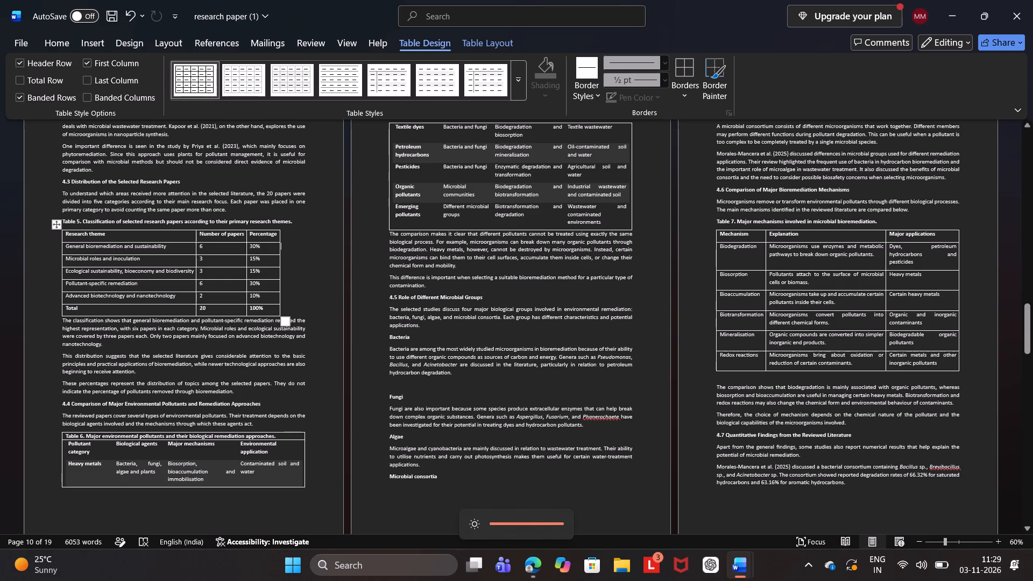
pyautogui.click(98, 456)
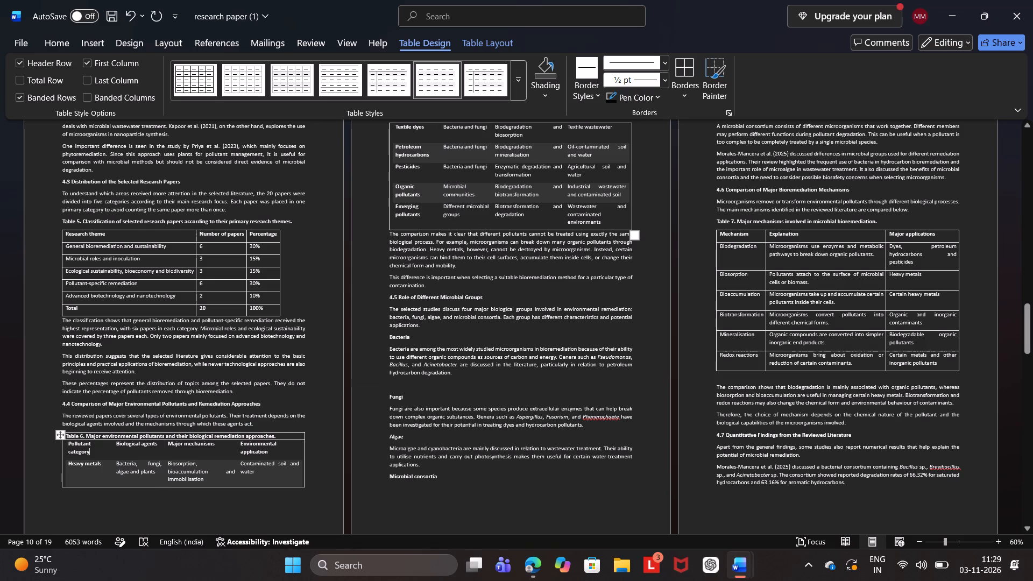
pyautogui.click(67, 443)
pyautogui.moveTo(67, 443); pyautogui.dragTo(75, 443, button='right')
pyautogui.moveTo(75, 443); pyautogui.dragTo(221, 479, button='right')
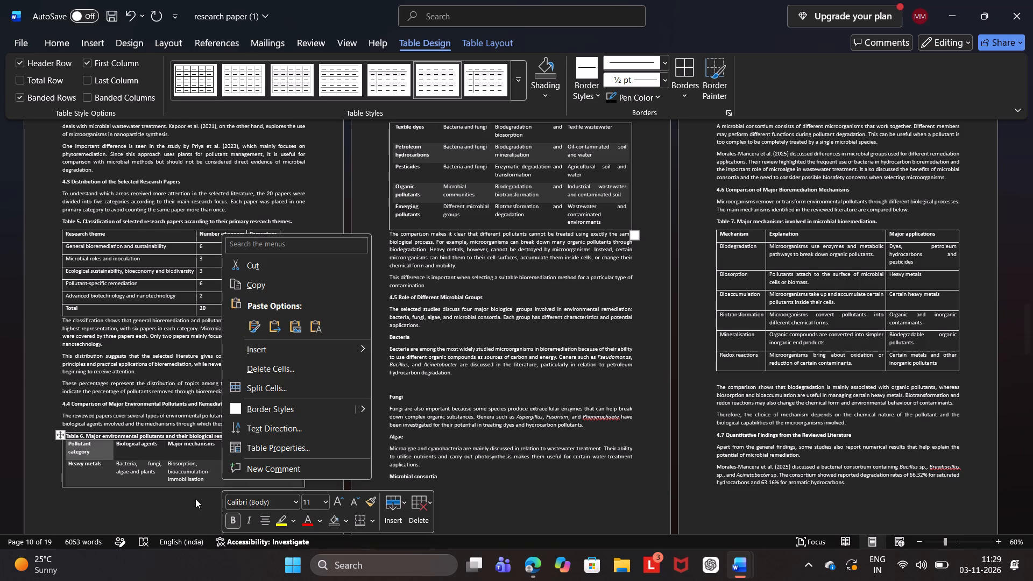
pyautogui.click(195, 499)
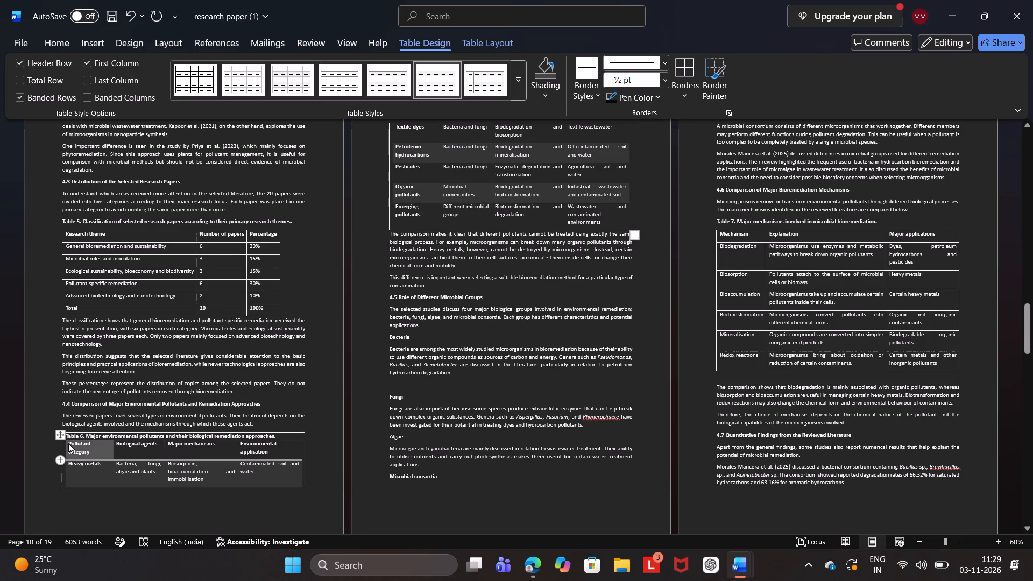
pyautogui.click(68, 443)
pyautogui.moveTo(68, 443); pyautogui.dragTo(182, 475, button='right')
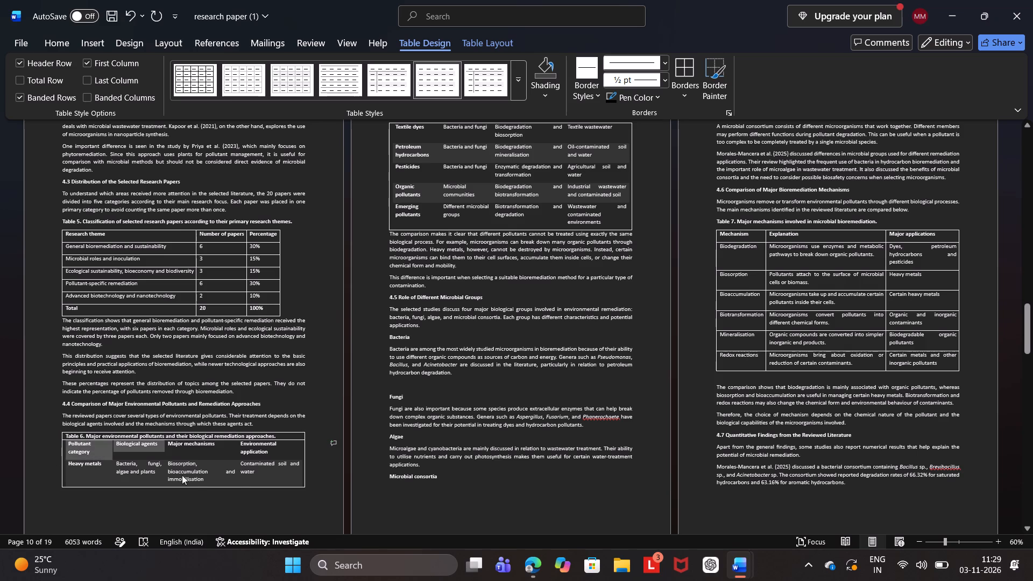
pyautogui.moveTo(182, 475); pyautogui.dragTo(288, 479, button='right')
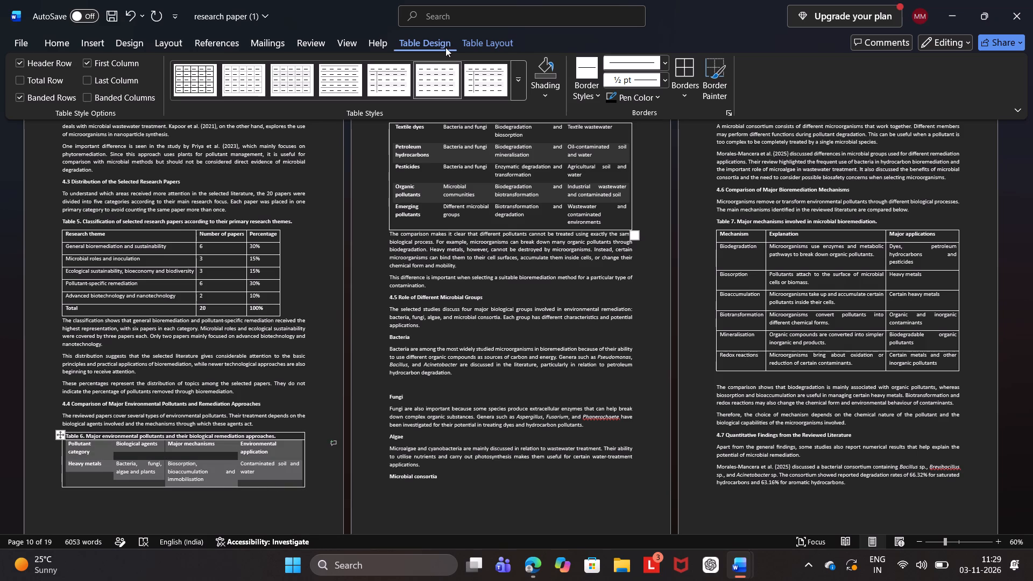
pyautogui.click(588, 88)
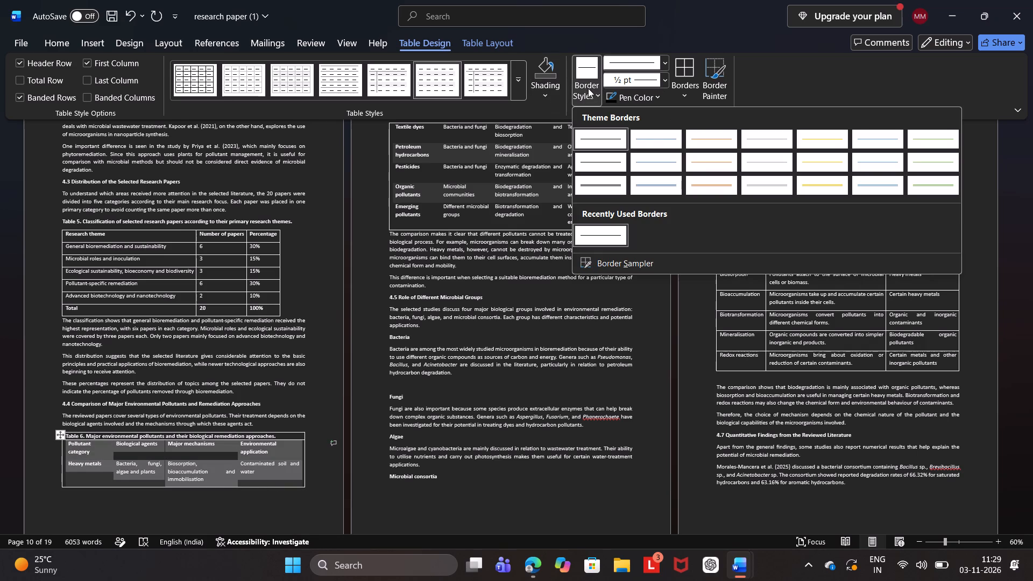
pyautogui.click(690, 96)
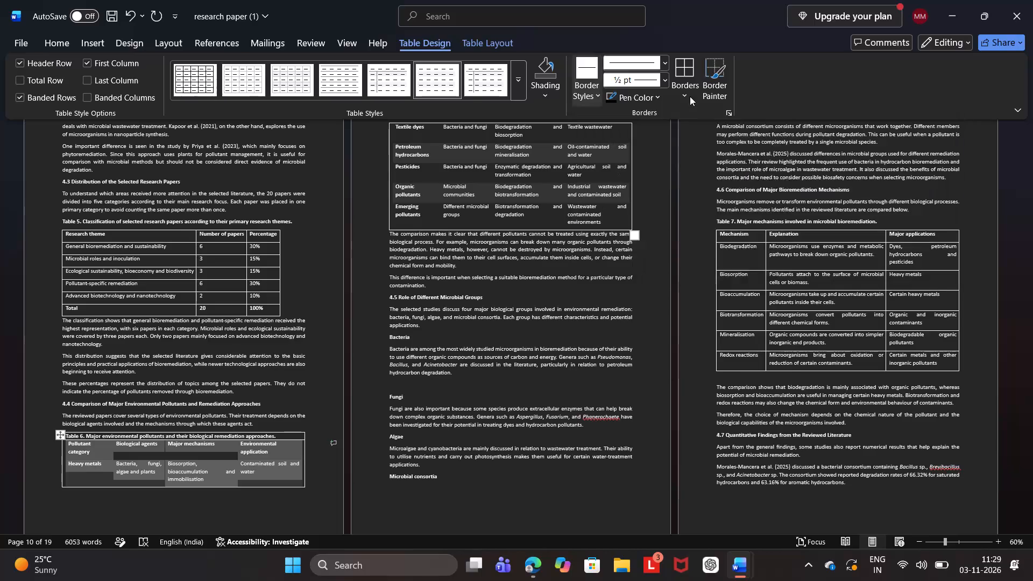
pyautogui.click(704, 214)
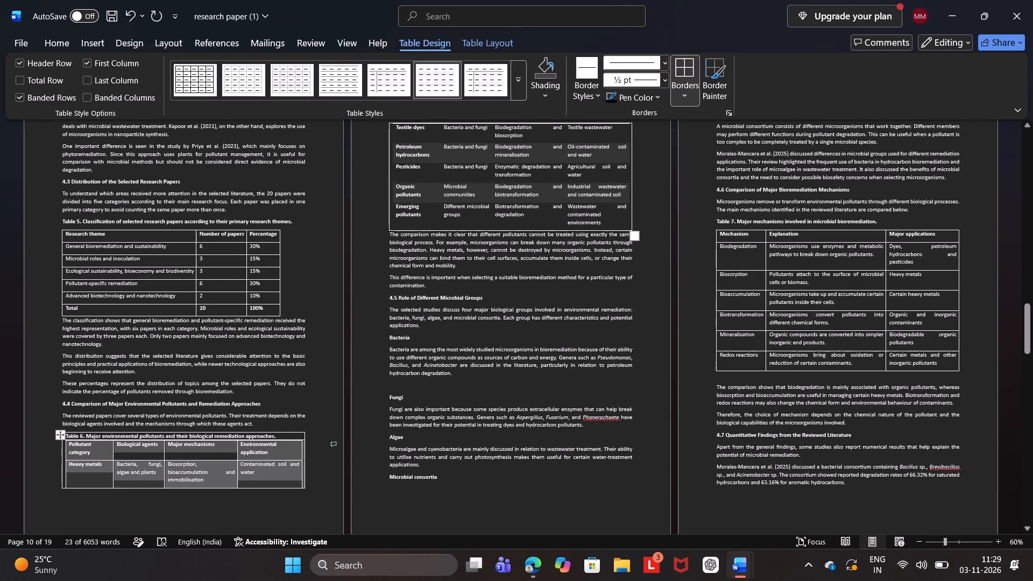
# Apply All Borders to the continued Table 6 rows, from "Textile dyes" through "Emerging pollutants".
pyautogui.moveTo(395, 130); pyautogui.dragTo(590, 220, button='right')
pyautogui.click(685, 97)
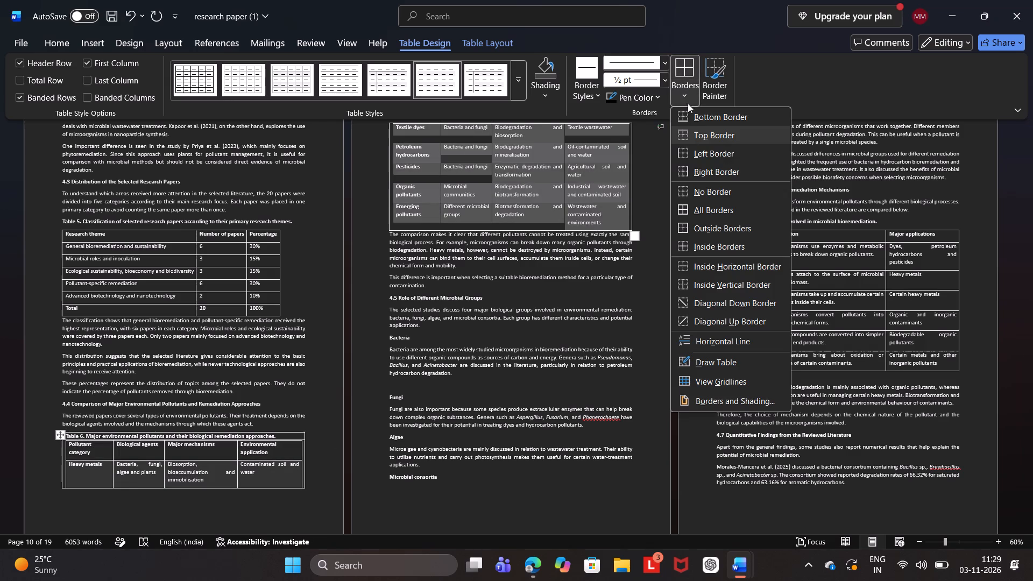
pyautogui.click(711, 204)
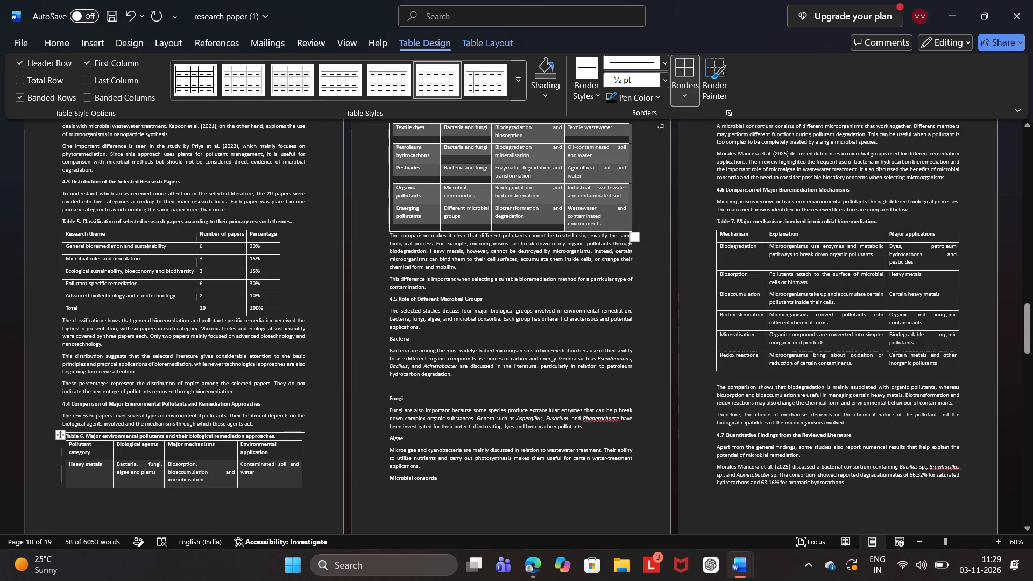
pyautogui.click(660, 209)
# Review the sections after Table 6 through the charts, conclusion and references, and return to the paper's opening pages.
pyautogui.scroll(-2, 723, 414)
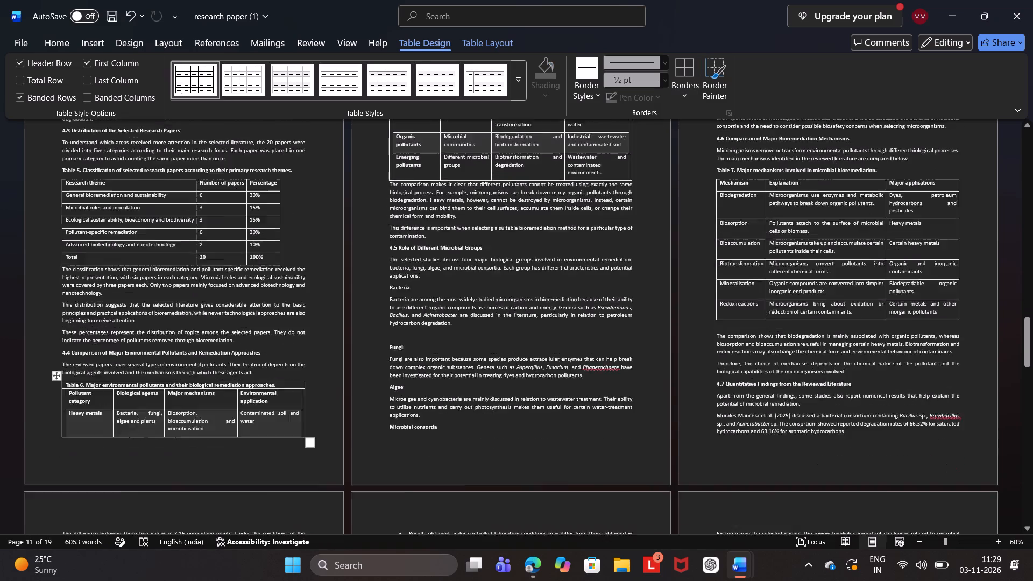
pyautogui.scroll(-3, 723, 414)
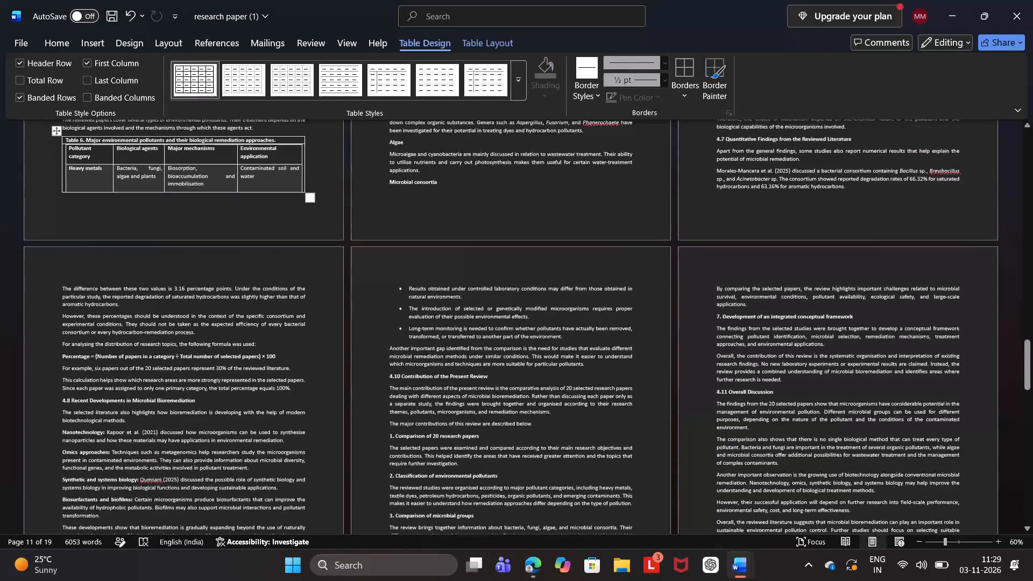
pyautogui.scroll(-2, 723, 414)
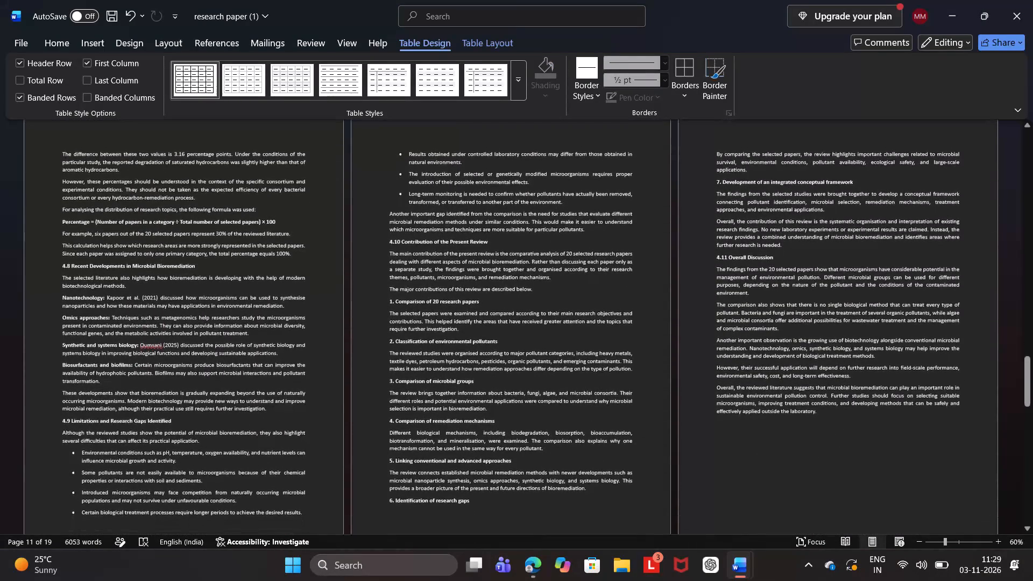
pyautogui.scroll(-4, 723, 414)
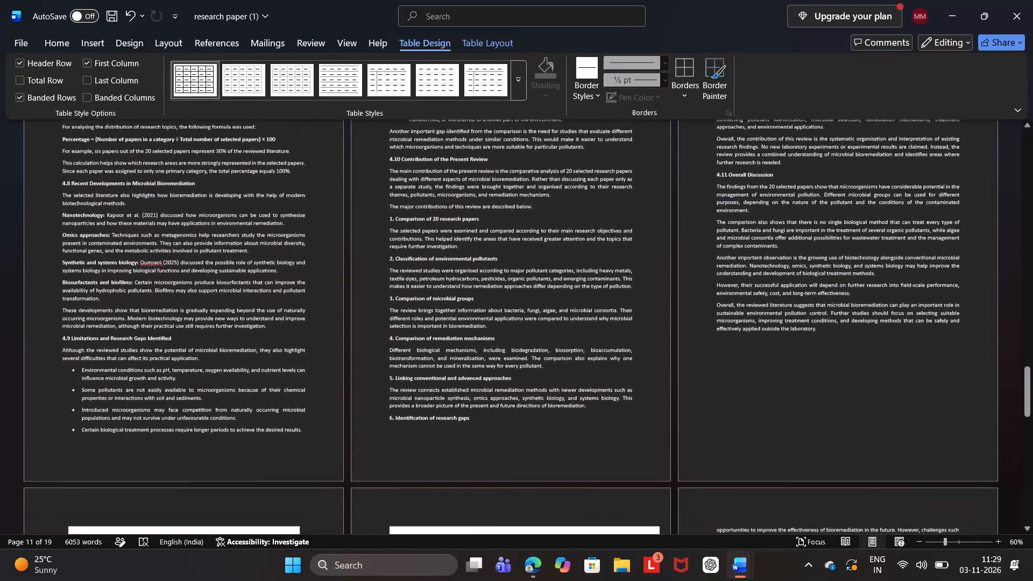
pyautogui.scroll(-5, 723, 414)
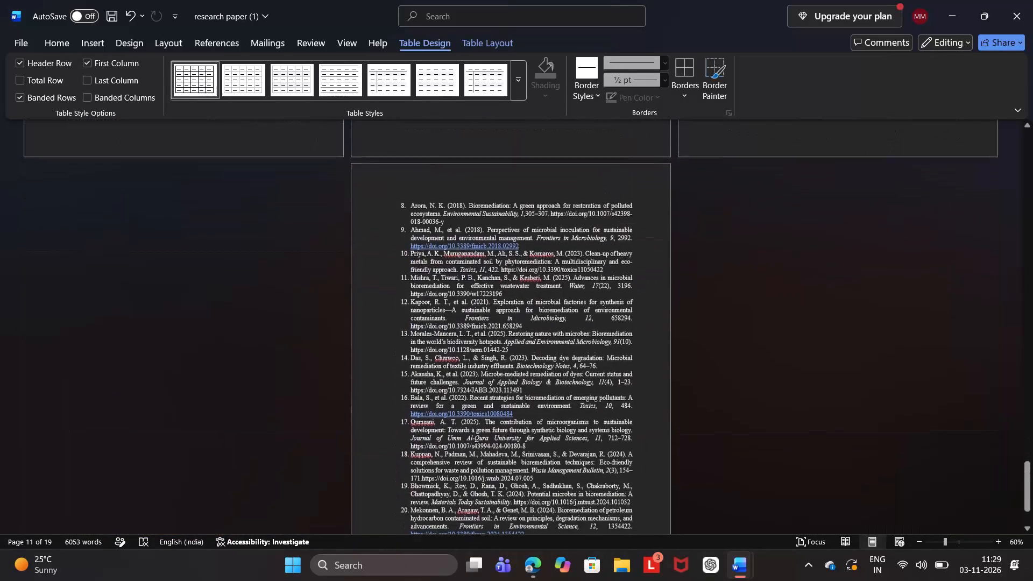
pyautogui.scroll(-1, 723, 414)
pyautogui.scroll(1, 723, 414)
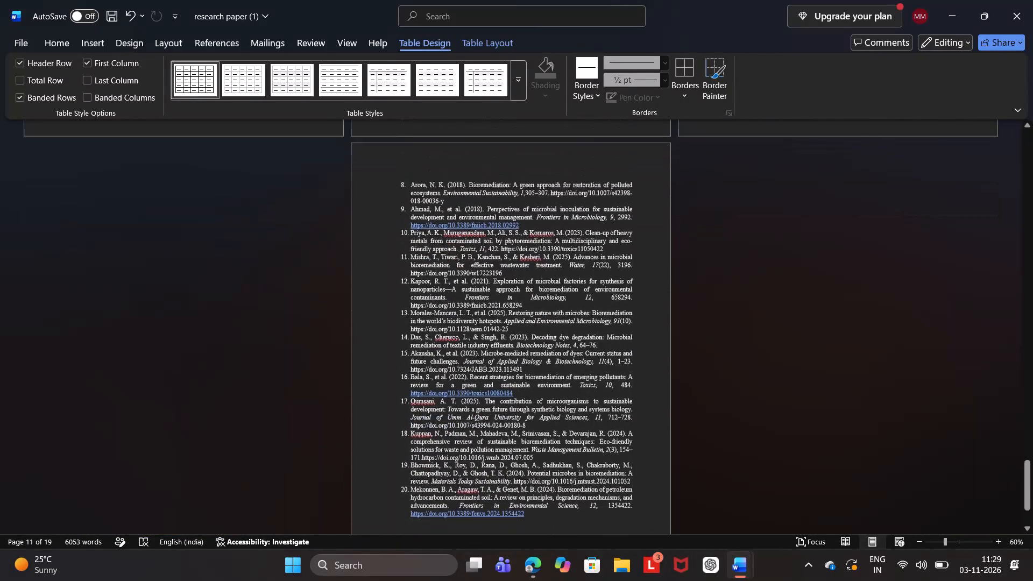
pyautogui.scroll(5, 723, 414)
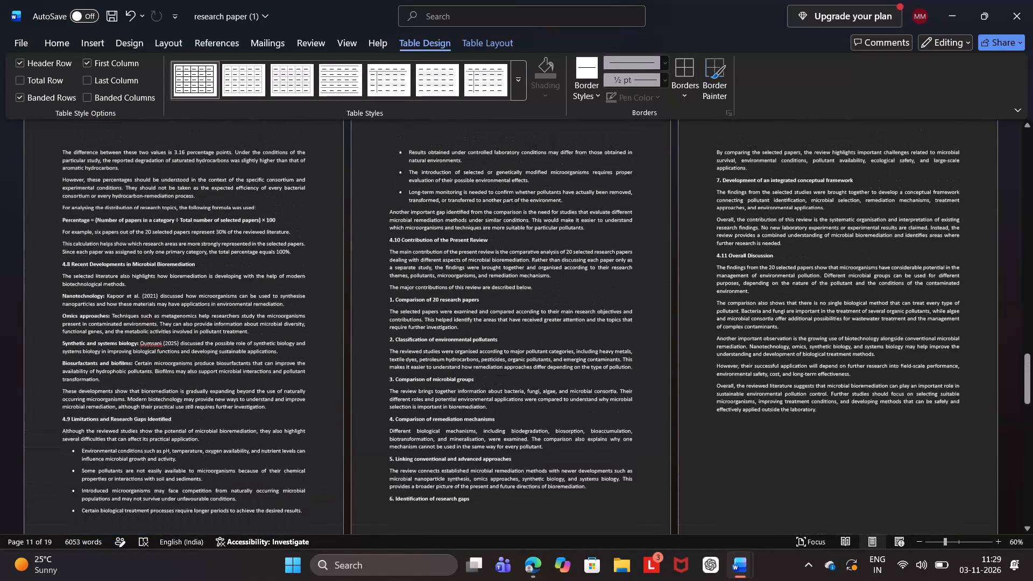
pyautogui.scroll(-2, 723, 414)
pyautogui.scroll(2, 723, 414)
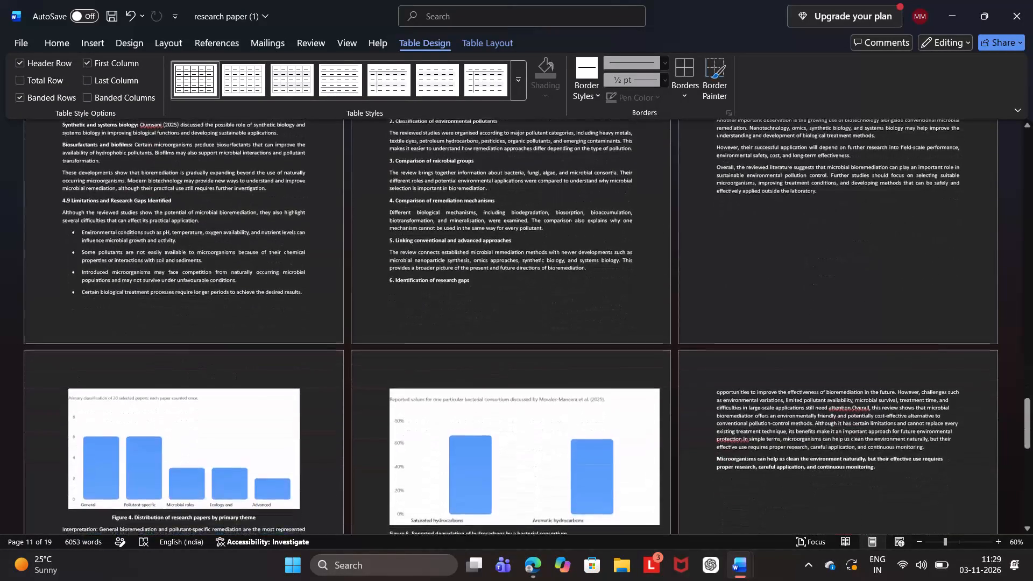
pyautogui.scroll(18, 723, 414)
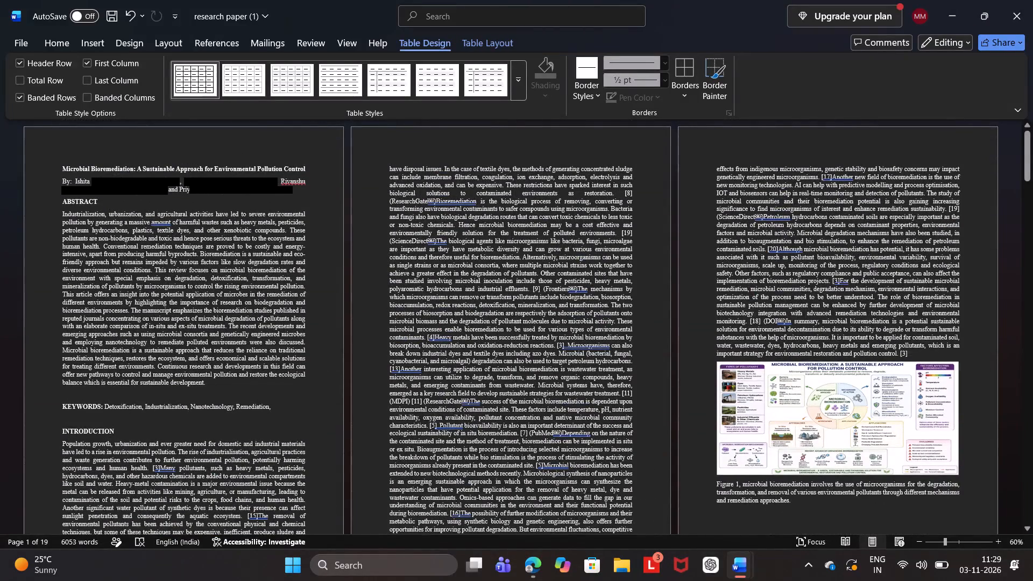
# Make the Figure 1 caption below the bioremediation infographic bold.
pyautogui.moveTo(716, 483); pyautogui.dragTo(762, 493, button='right')
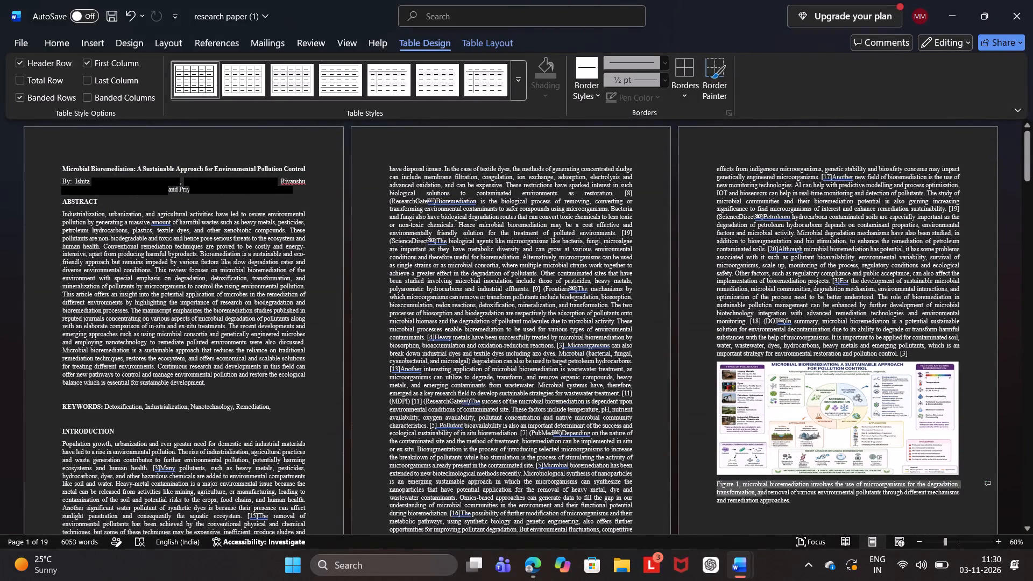
pyautogui.moveTo(762, 493); pyautogui.dragTo(788, 504, button='right')
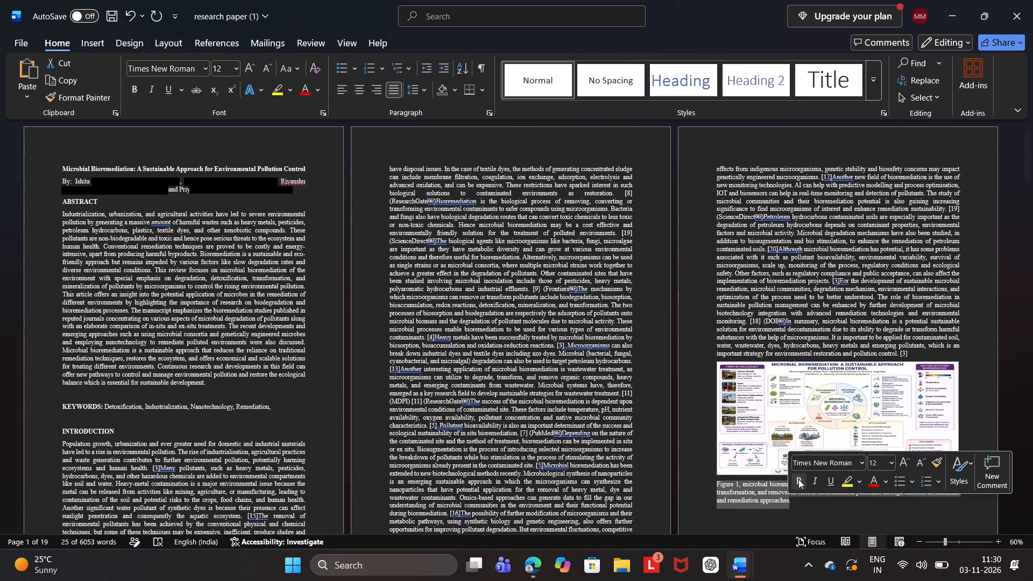
pyautogui.click(798, 479)
pyautogui.click(791, 520)
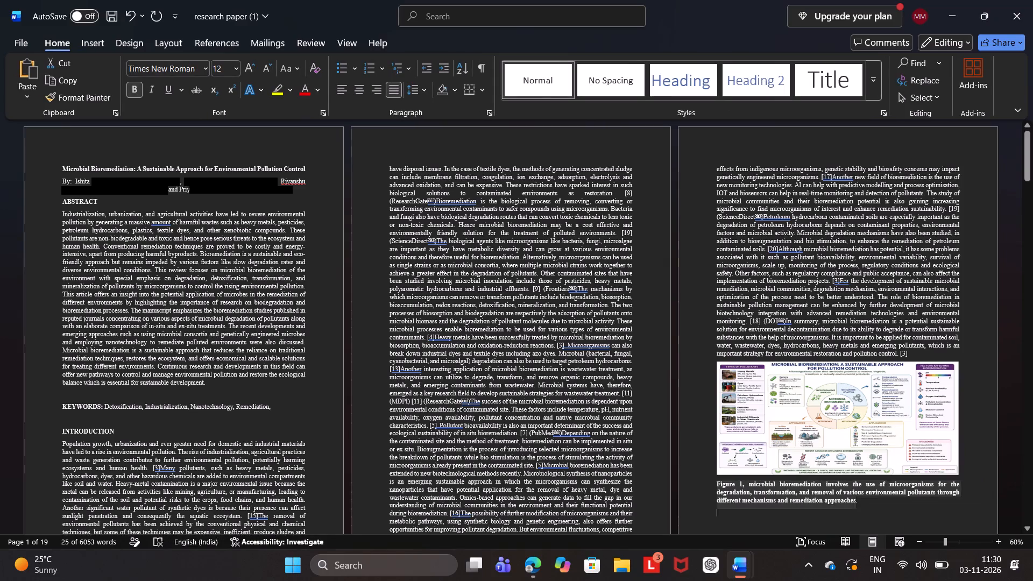
# Centre the Figure 1 caption under its image.
pyautogui.moveTo(717, 483); pyautogui.dragTo(862, 502, button='right')
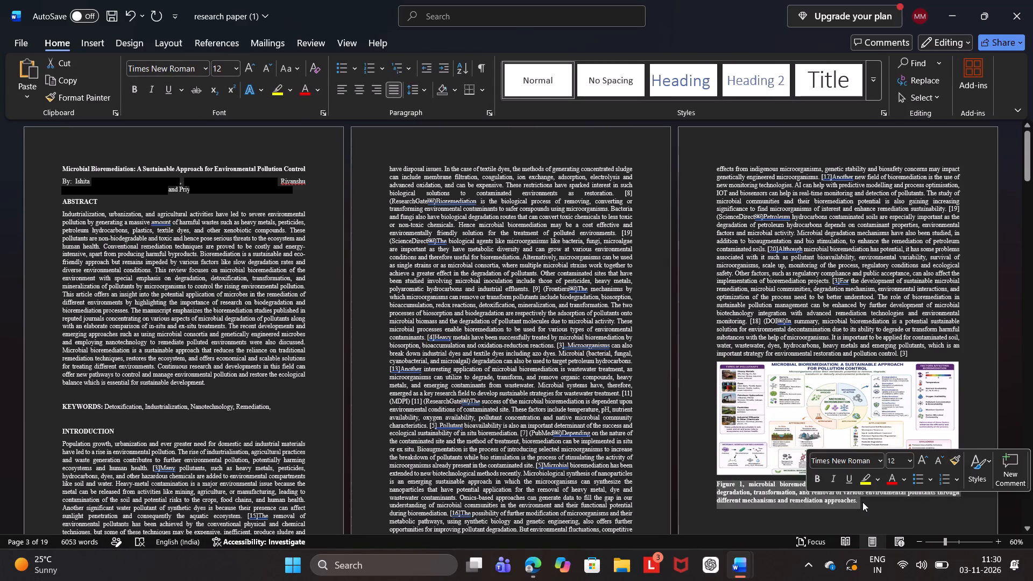
pyautogui.click(355, 90)
pyautogui.click(689, 513)
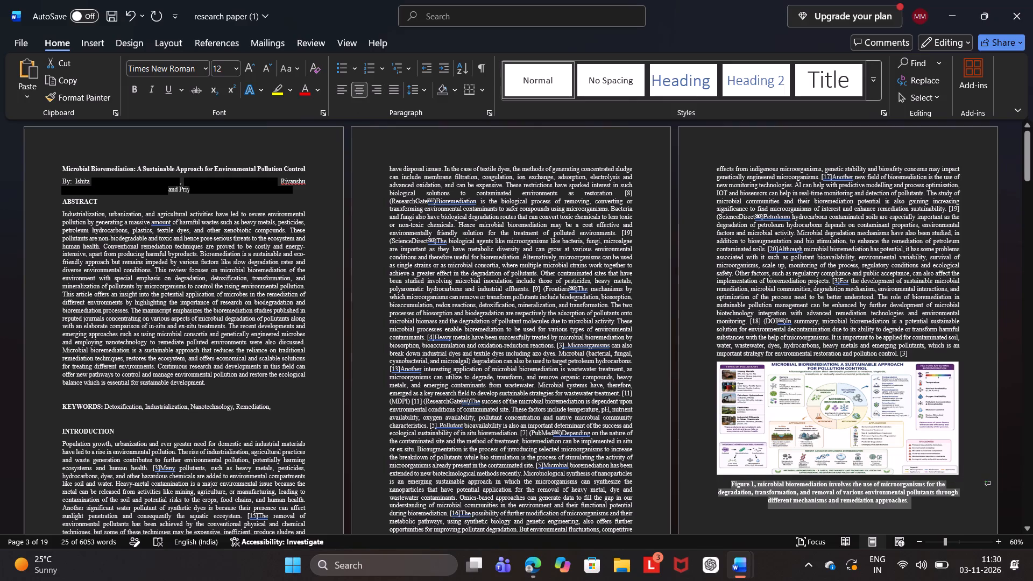
pyautogui.click(687, 430)
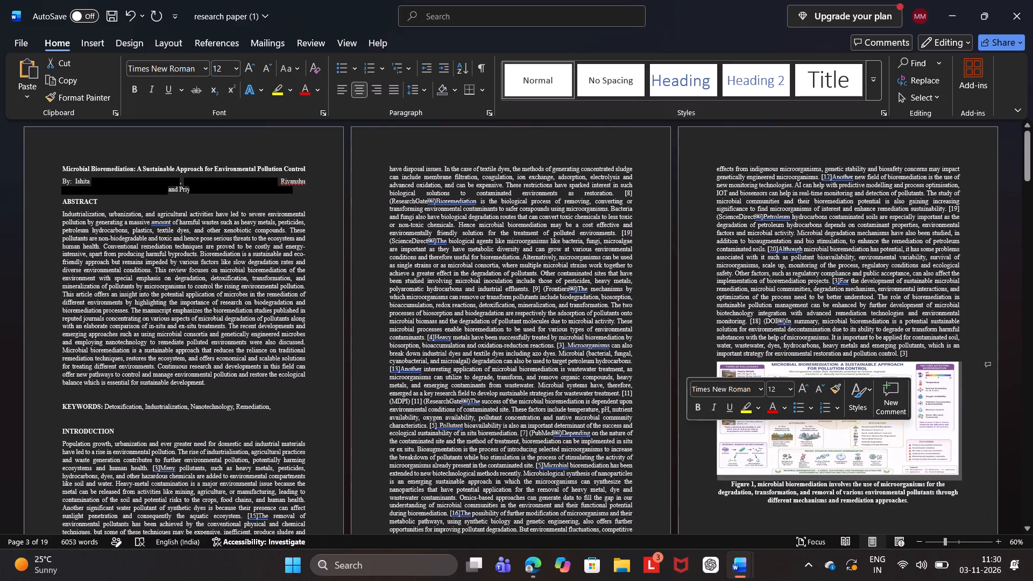
# Renumber the caption "Distribution of research papers by primary theme" below the bar chart as Figure 2.
pyautogui.scroll(-7, 696, 467)
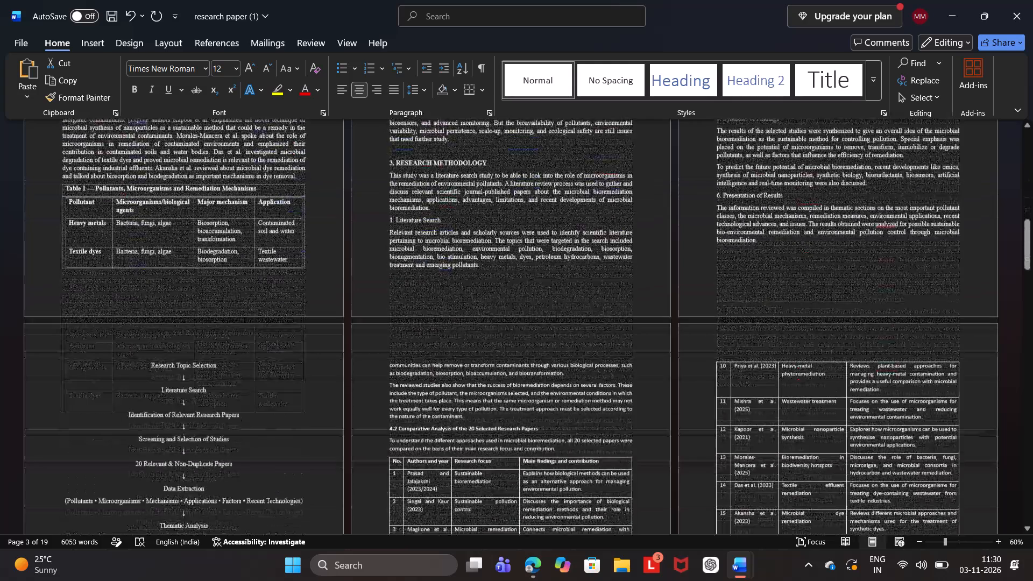
pyautogui.scroll(-7, 696, 467)
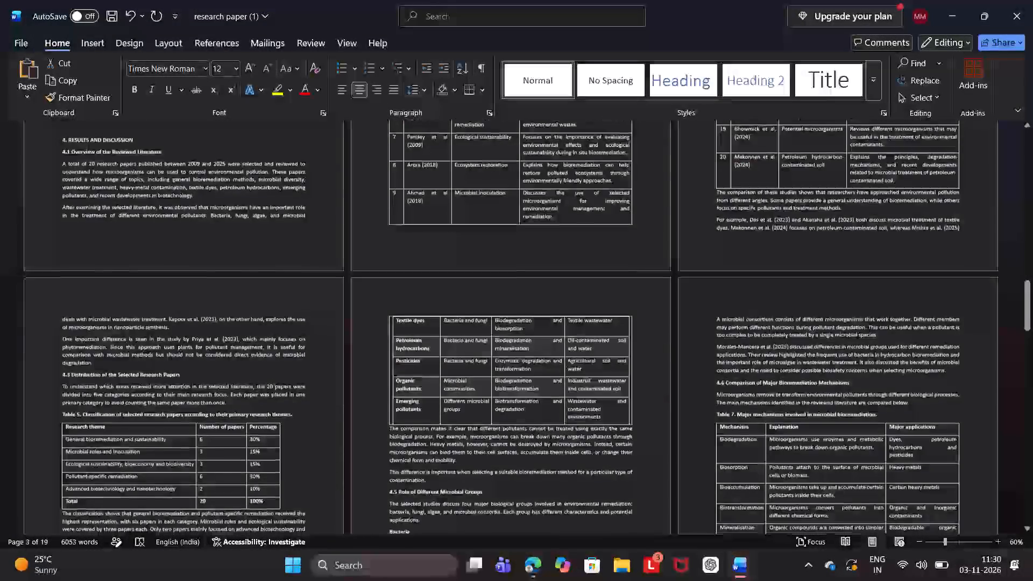
pyautogui.scroll(-4, 696, 467)
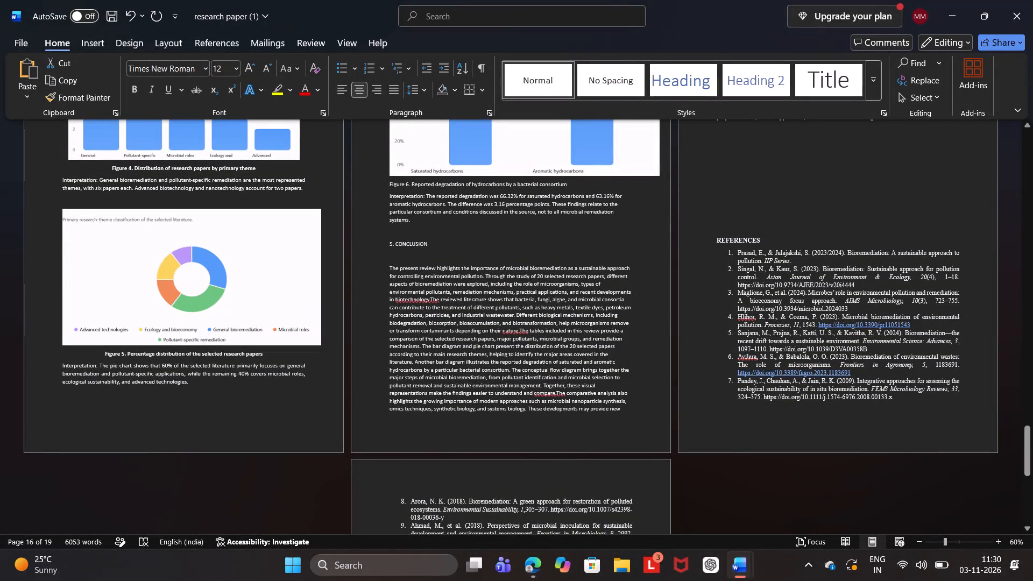
pyautogui.click(129, 167)
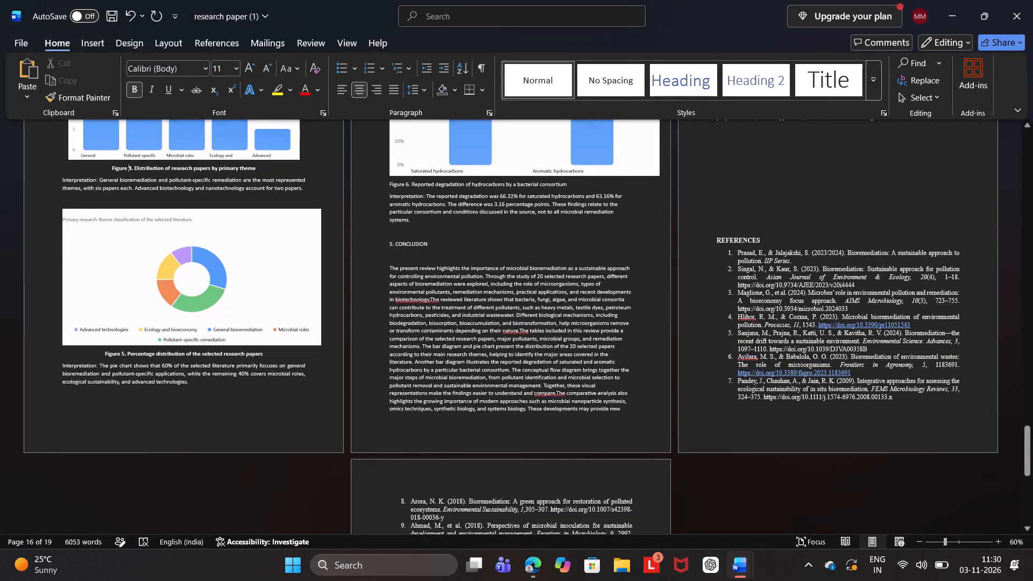
pyautogui.click(131, 168)
pyautogui.press('BackSpace')
pyautogui.press('2')
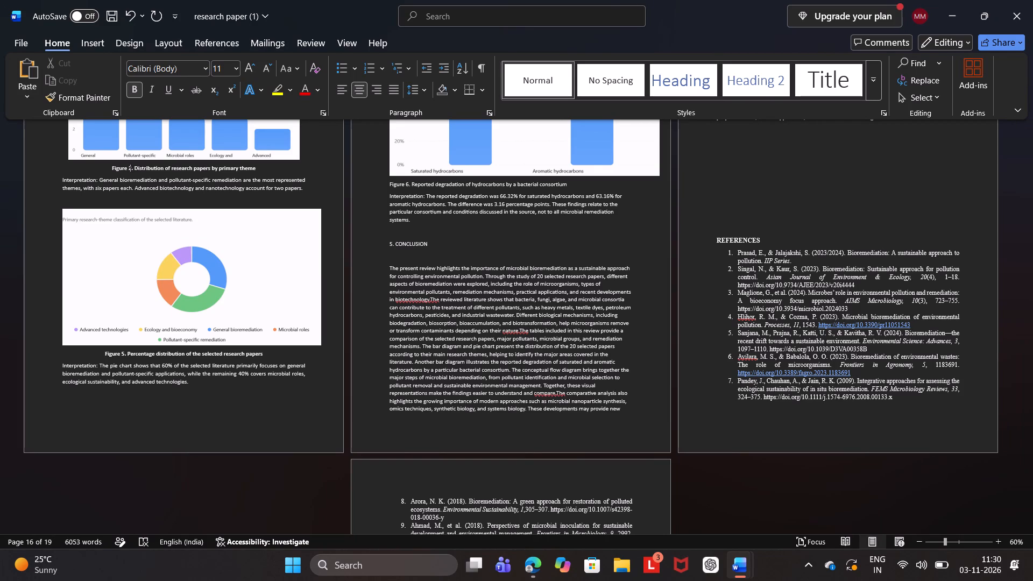
# Renumber the pie chart's caption as Figure 3 and the hydrocarbon degradation chart's caption as Figure 4.
pyautogui.click(124, 352)
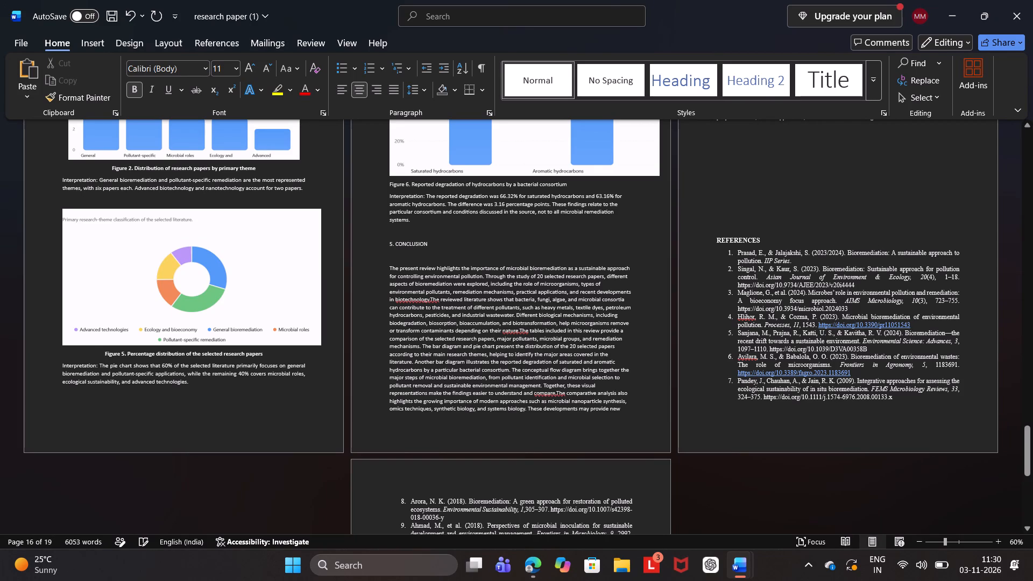
pyautogui.press('BackSpace')
pyautogui.press('3')
pyautogui.click(408, 182)
pyautogui.press('BackSpace')
pyautogui.press('4')
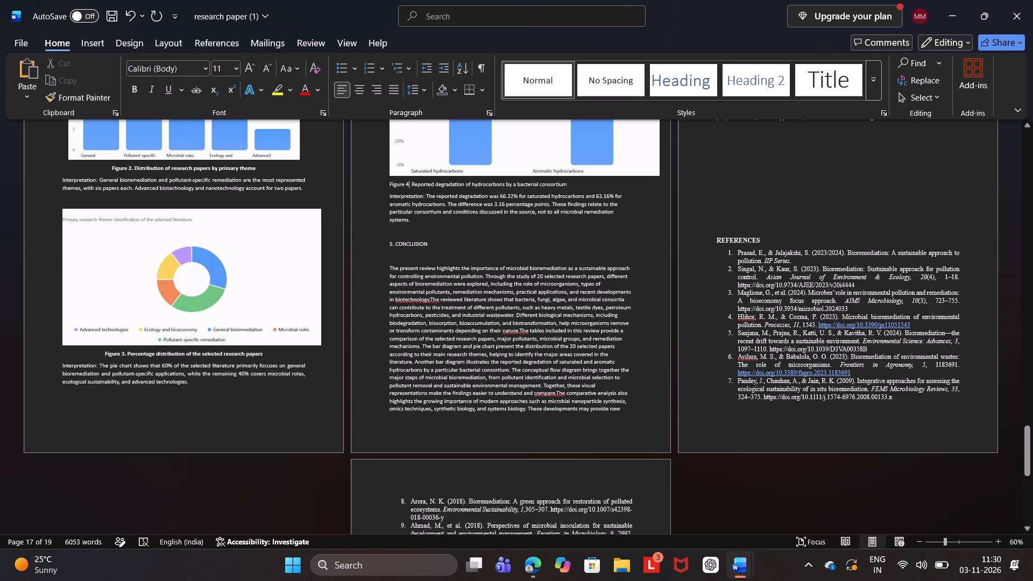
# Remove the blank lines above the REFERENCES heading so the reference list follows closer to the conclusion text.
pyautogui.click(717, 237)
pyautogui.press('BackSpace')
pyautogui.press('BackSpace')
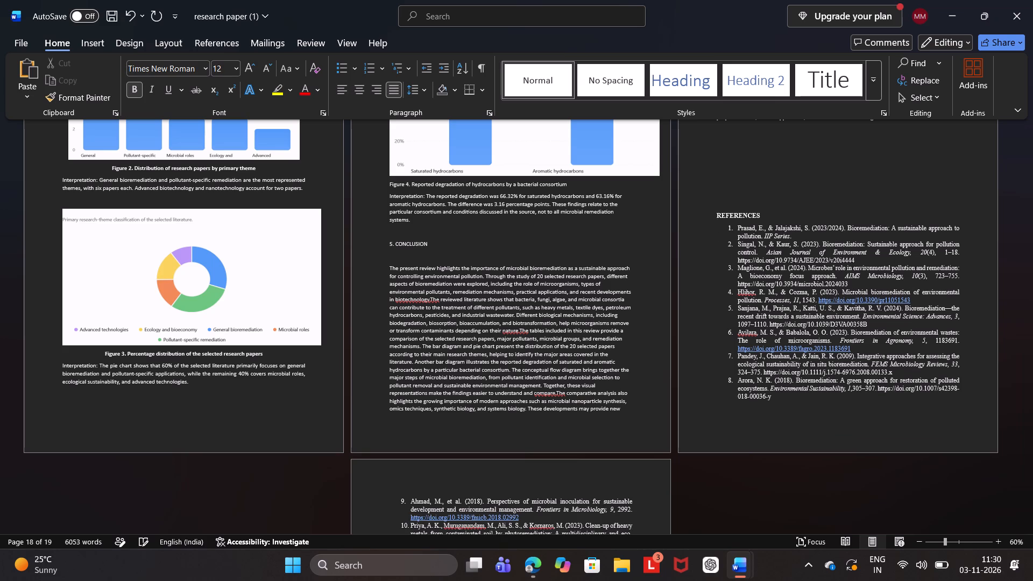
pyautogui.press('BackSpace')
pyautogui.press('BackSpace')
pyautogui.press('BackSpace')
pyautogui.press('BackSpace')
pyautogui.press('BackSpace')
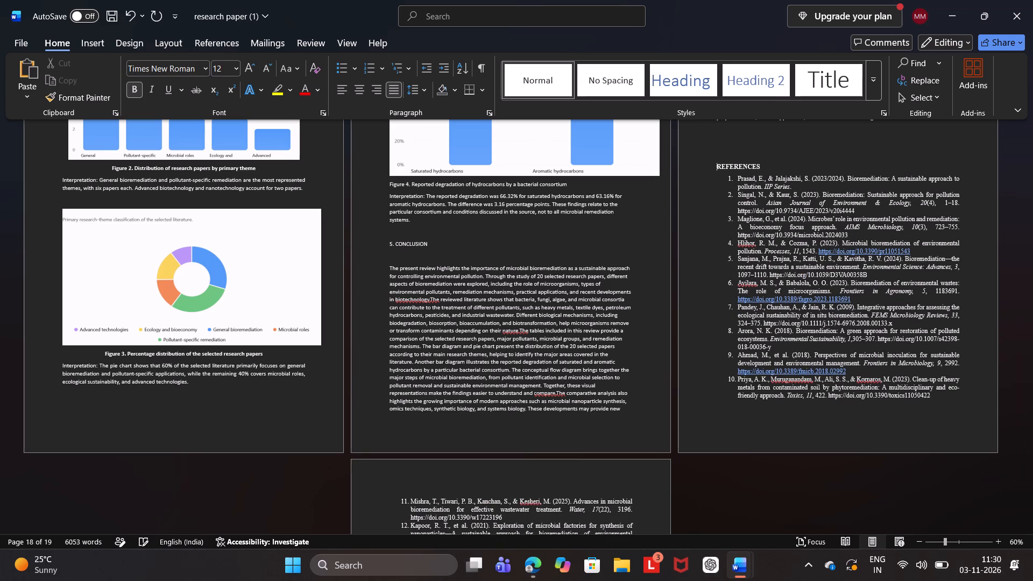
pyautogui.press('BackSpace')
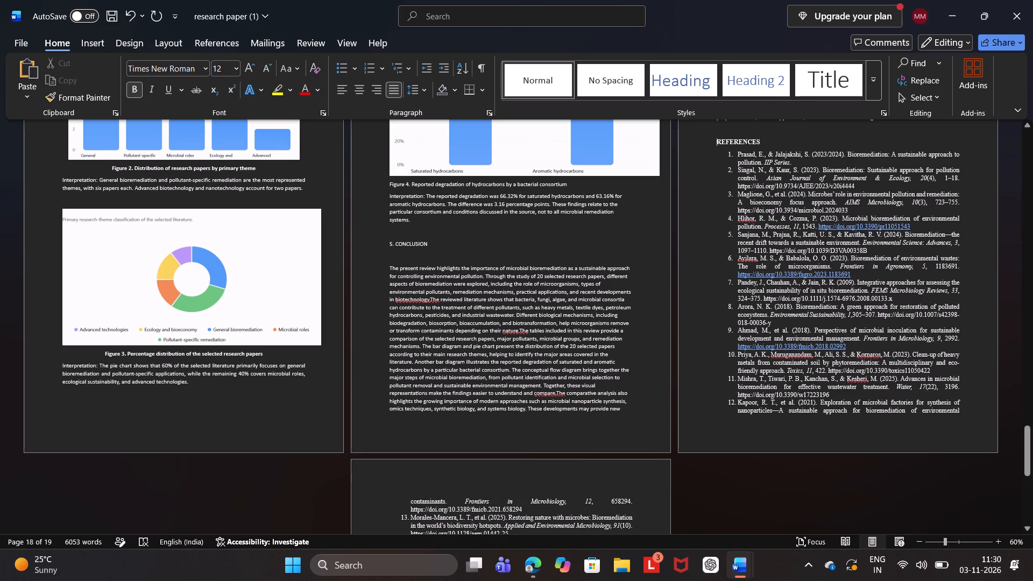
# Make the Figure 4 caption on hydrocarbon degradation bold and centre it under its chart.
pyautogui.moveTo(565, 183); pyautogui.dragTo(546, 179, button='right')
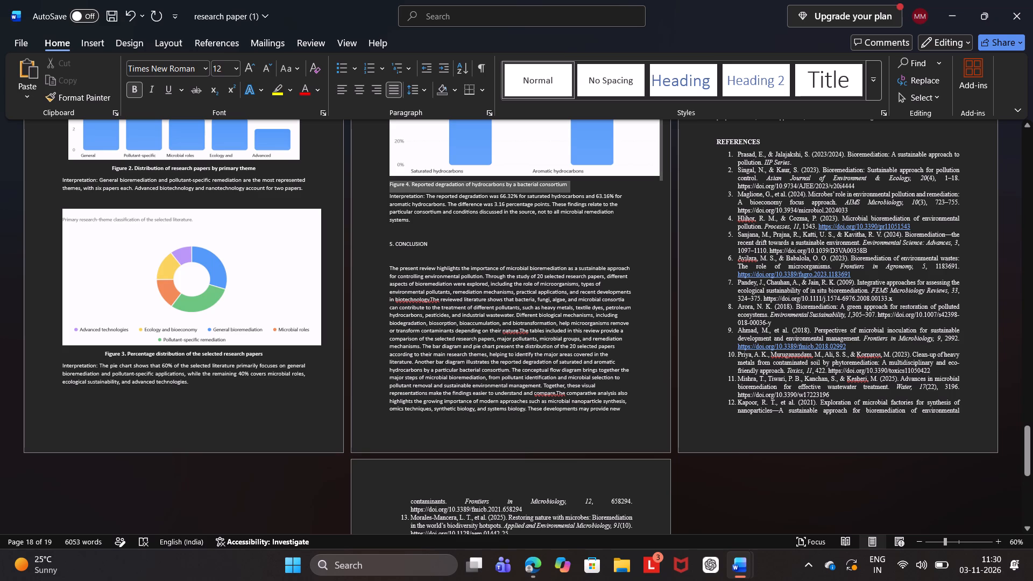
pyautogui.moveTo(546, 179); pyautogui.dragTo(475, 175, button='right')
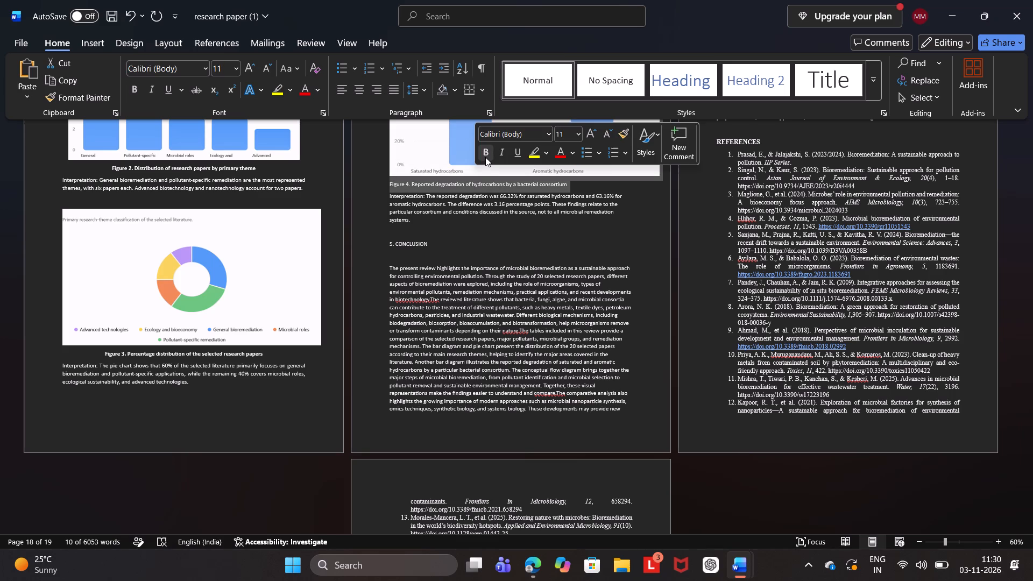
pyautogui.click(485, 157)
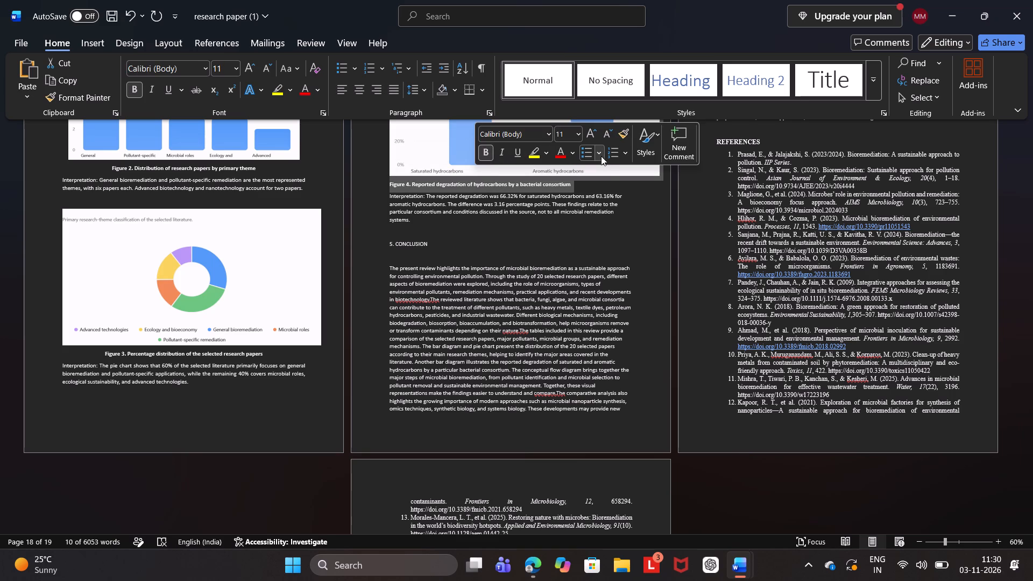
pyautogui.click(357, 91)
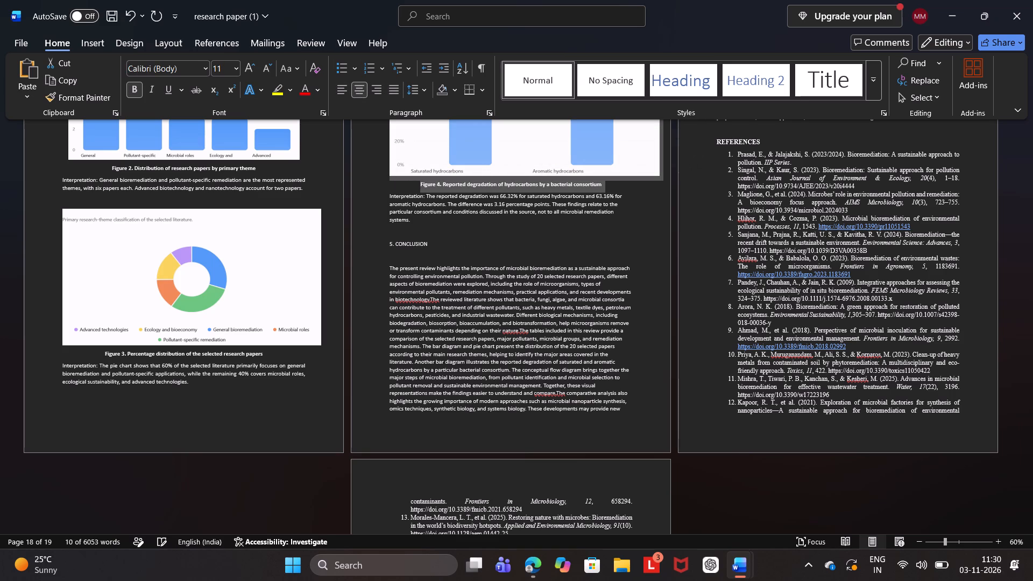
# Delete the empty line between the "5. CONCLUSION" heading and its first paragraph.
pyautogui.click(435, 231)
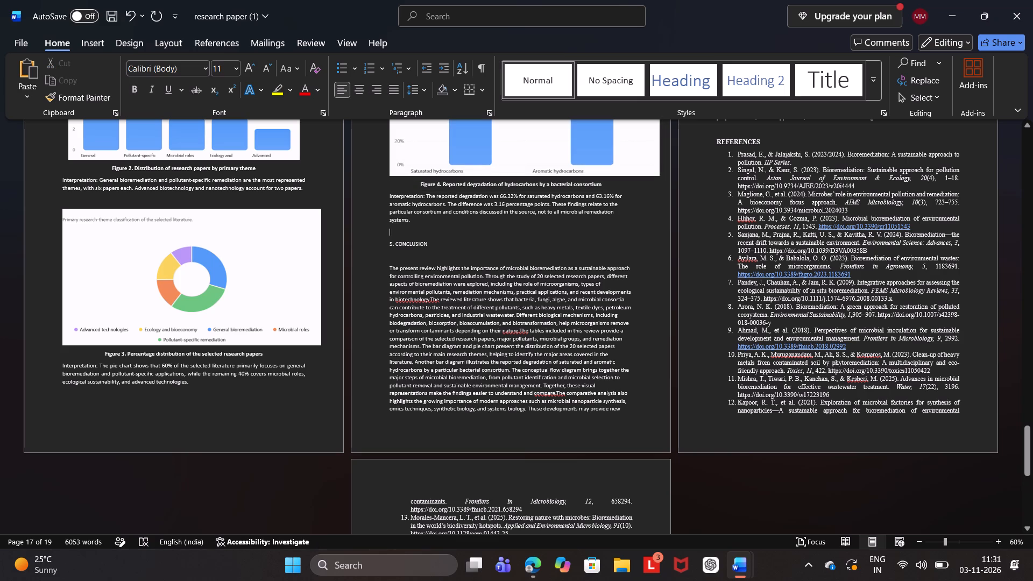
pyautogui.click(387, 264)
pyautogui.click(387, 268)
pyautogui.press('BackSpace')
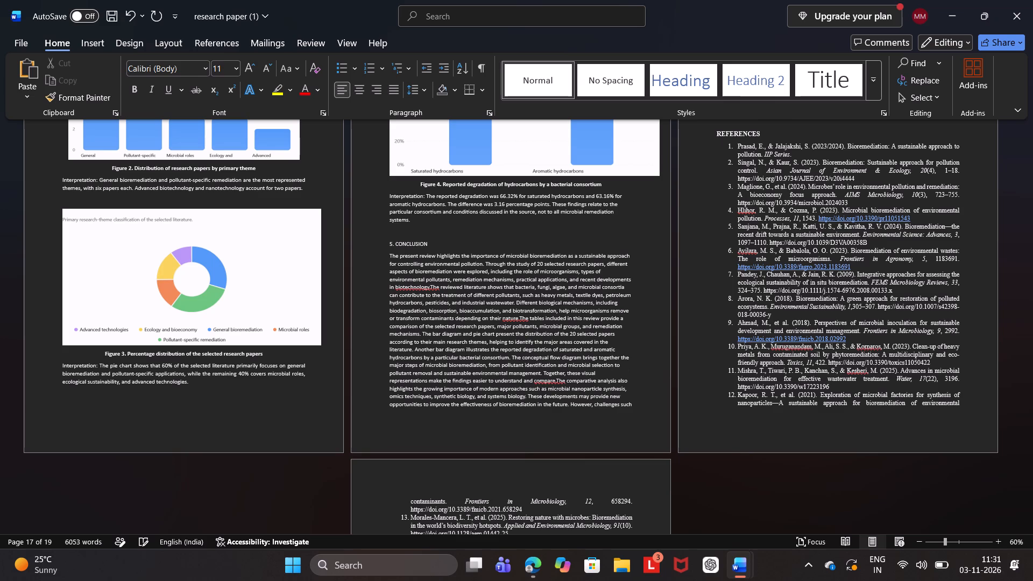
# Examine the page layout of the whole paper in a zoomed-out multi-page overview.
pyautogui.scroll(6, 655, 182)
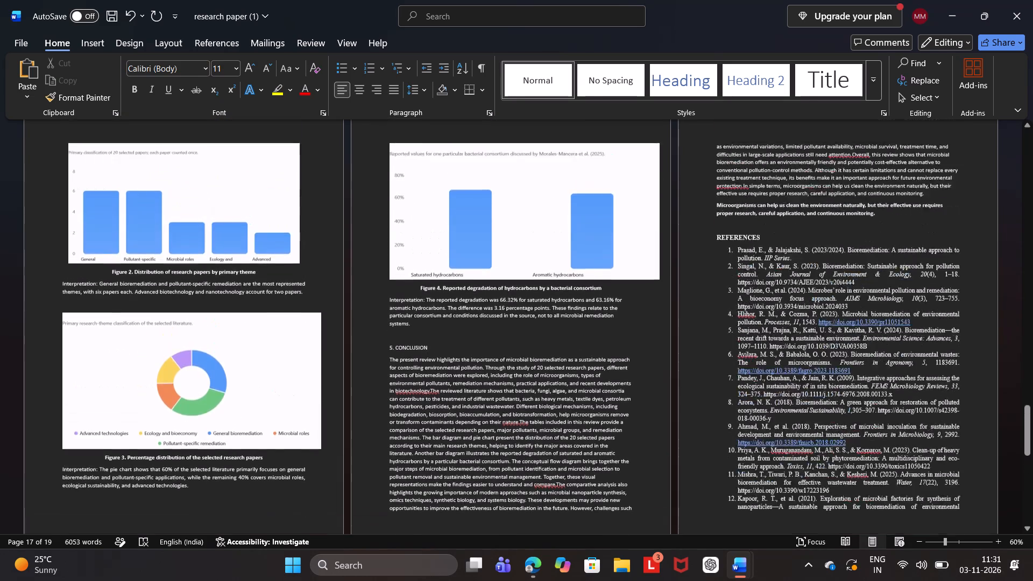
pyautogui.scroll(5, 655, 182)
pyautogui.keyDown('ctrl'); pyautogui.scroll(-4, 655, 182); pyautogui.keyUp('ctrl')
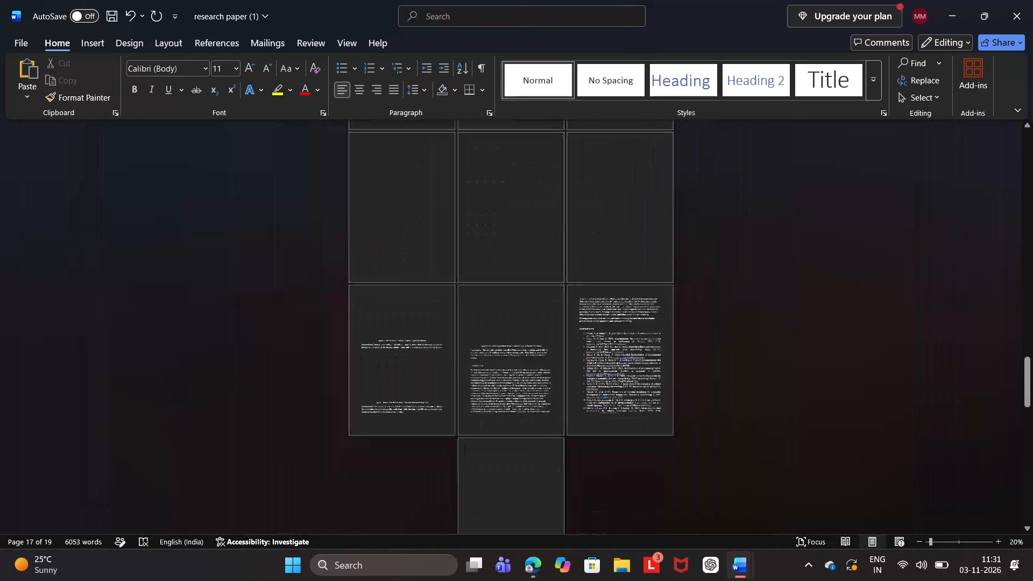
pyautogui.scroll(3, 655, 182)
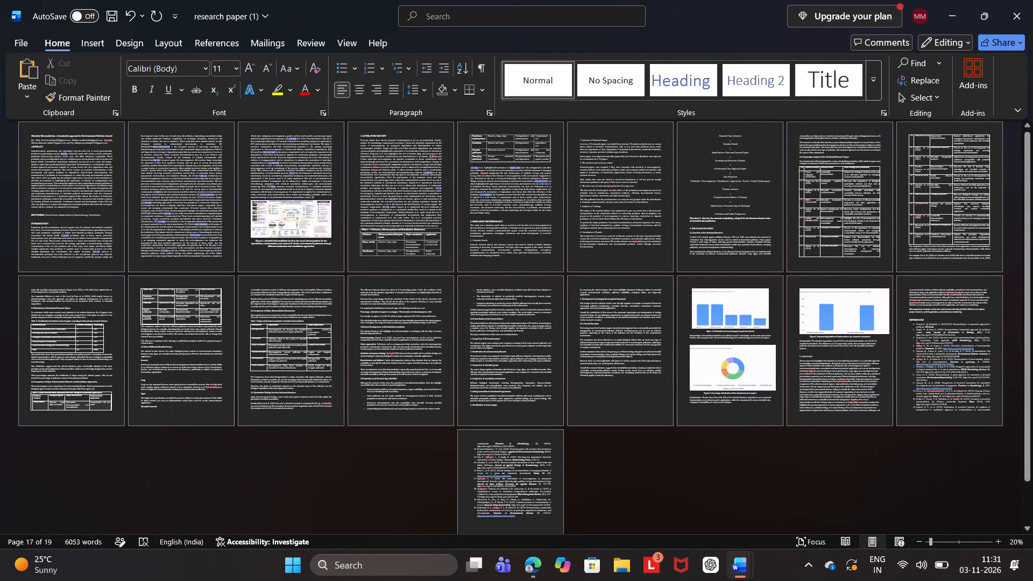
pyautogui.click(732, 380)
pyautogui.click(612, 396)
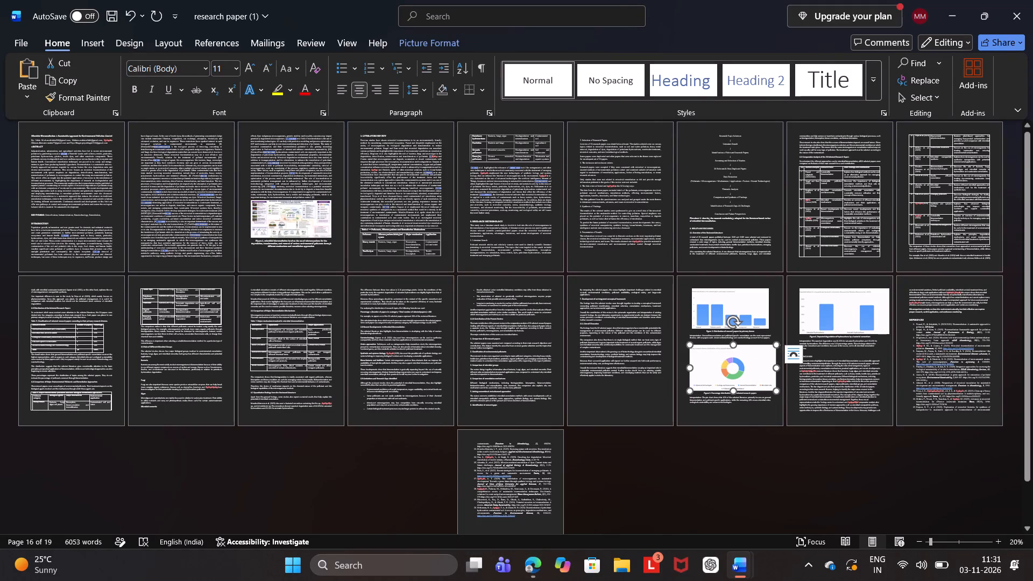
# Insert two line breaks before the "6. Identification of research gaps" heading to push it onto the page with its paragraph.
pyautogui.keyDown('ctrl'); pyautogui.scroll(4, 612, 396); pyautogui.keyUp('ctrl')
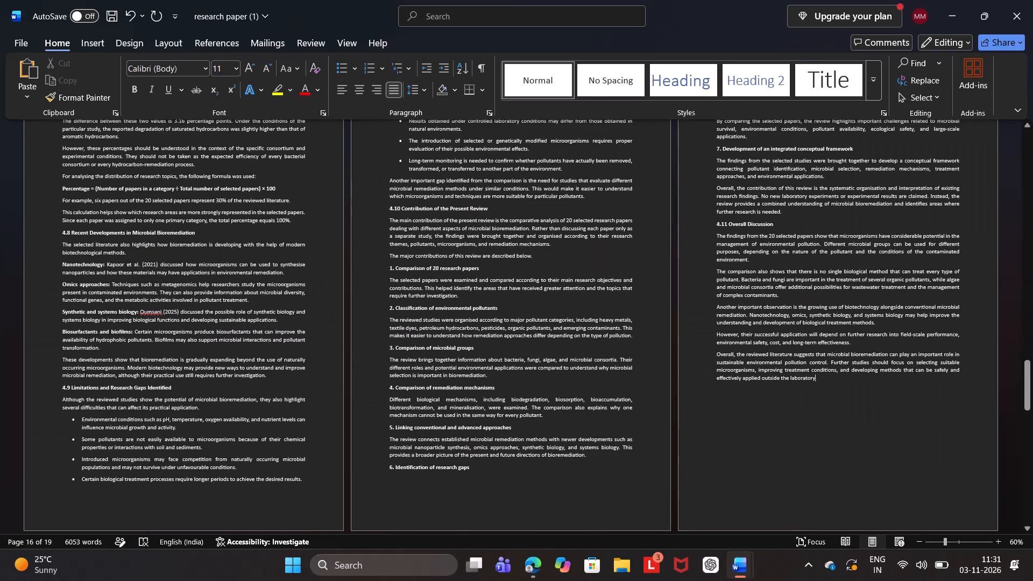
pyautogui.scroll(-4, 648, 290)
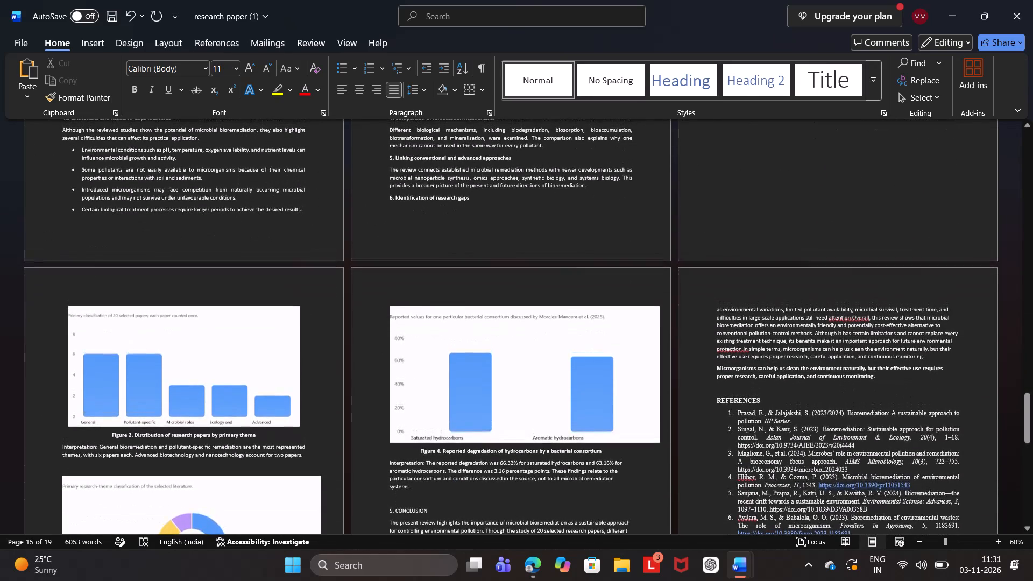
pyautogui.click(167, 388)
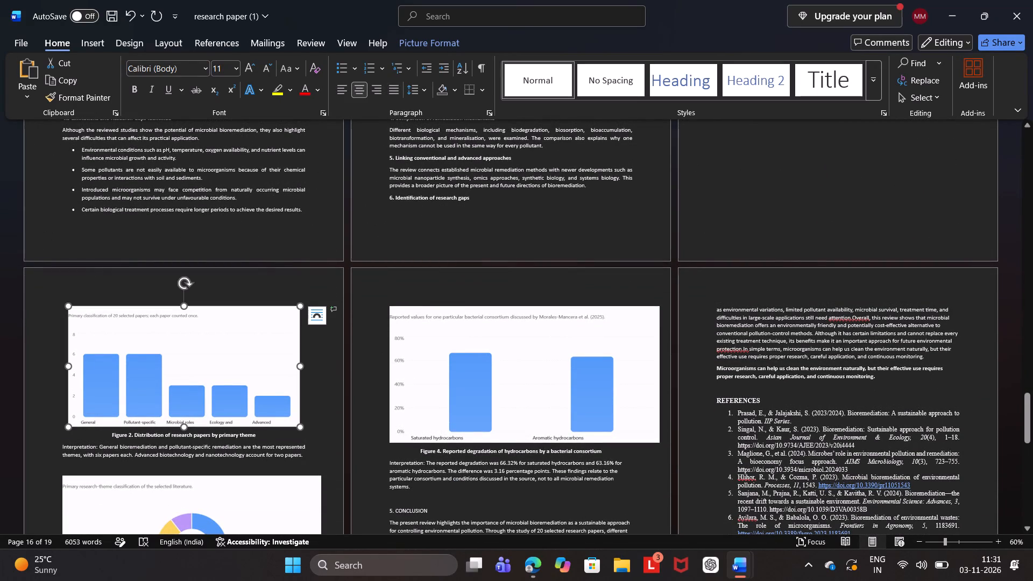
pyautogui.scroll(1, 455, 296)
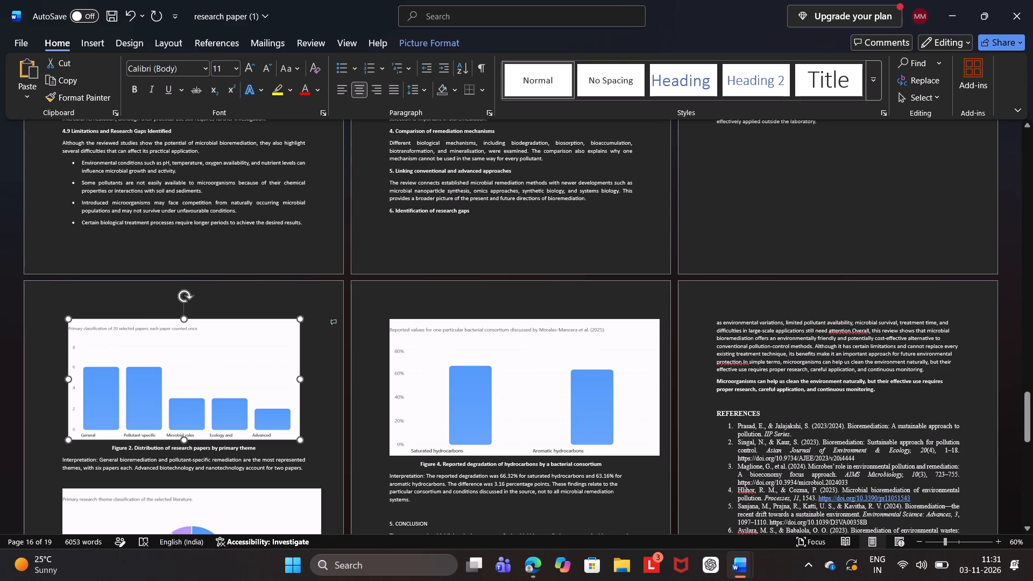
pyautogui.click(389, 214)
pyautogui.press('Return')
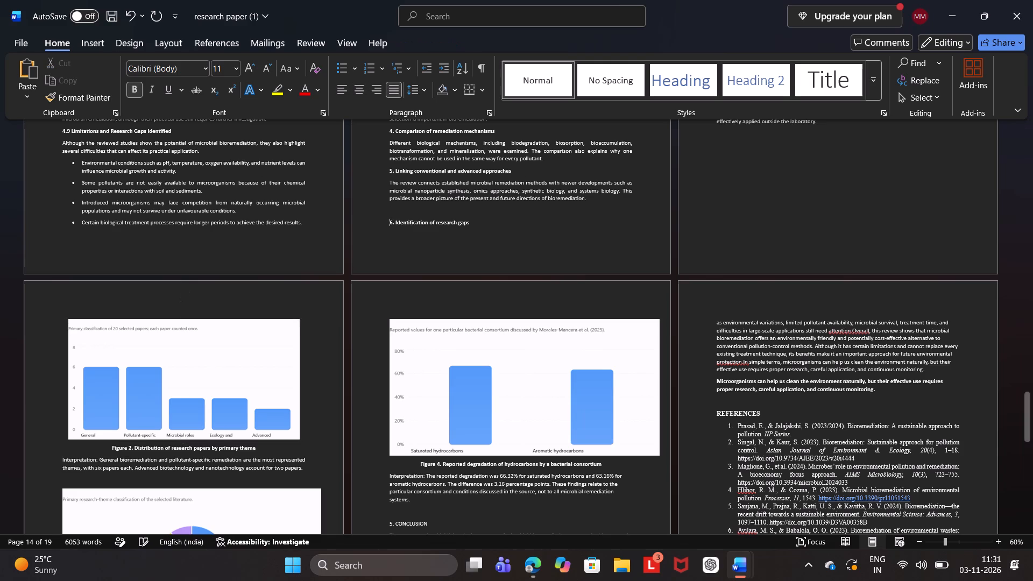
pyautogui.press('Return')
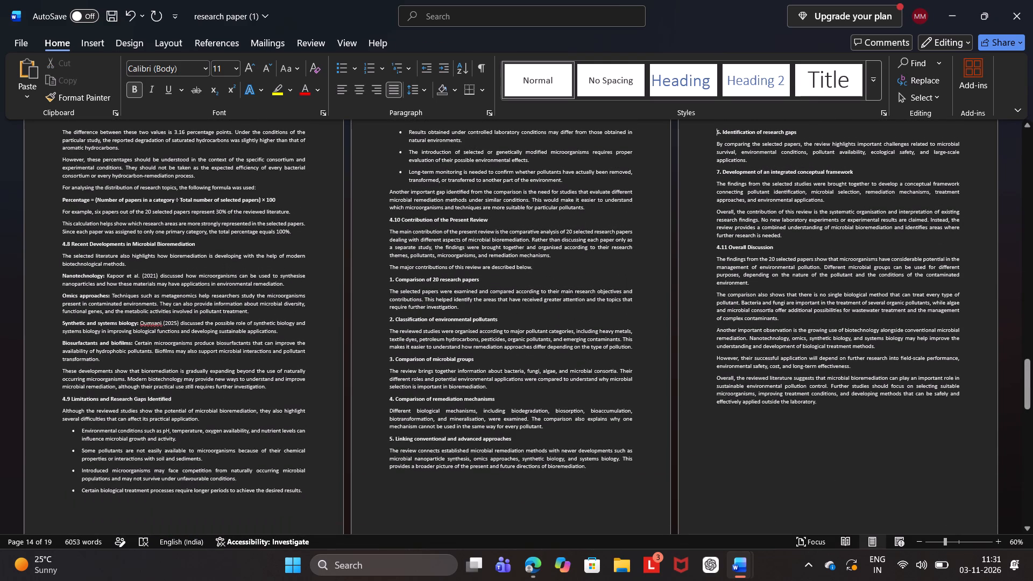
# Check the chart, conclusion and reference pages and return to the paper's opening pages.
pyautogui.scroll(-6, 503, 242)
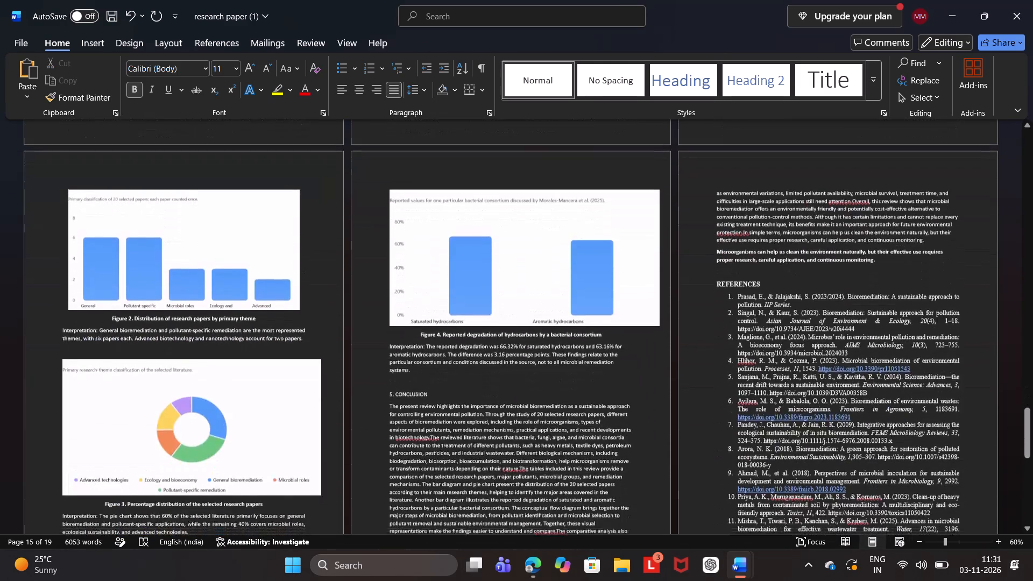
pyautogui.scroll(20, 503, 242)
pyautogui.scroll(20, 503, 242)
pyautogui.scroll(20, 503, 242)
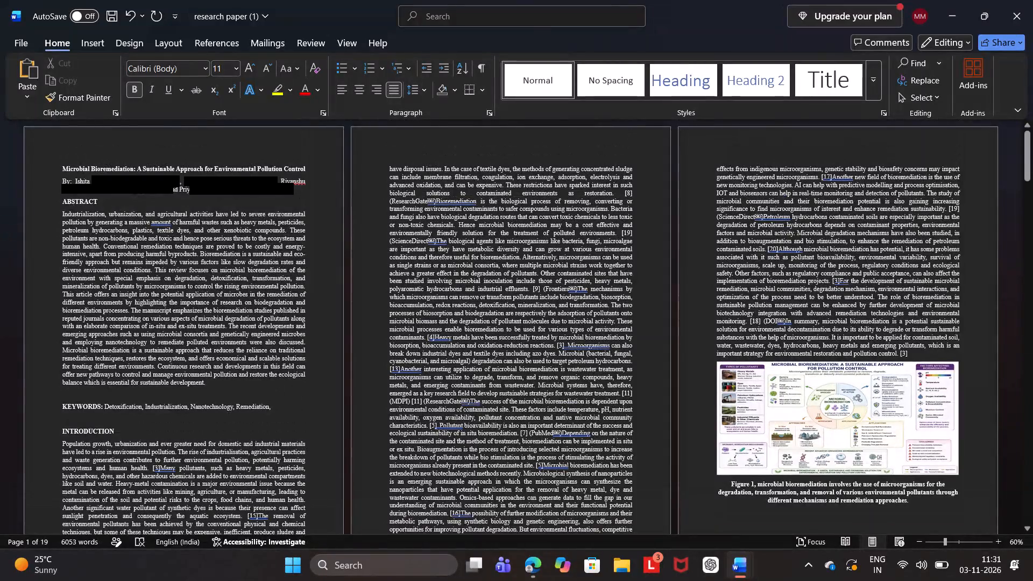
pyautogui.hscroll(1, 320, 293)
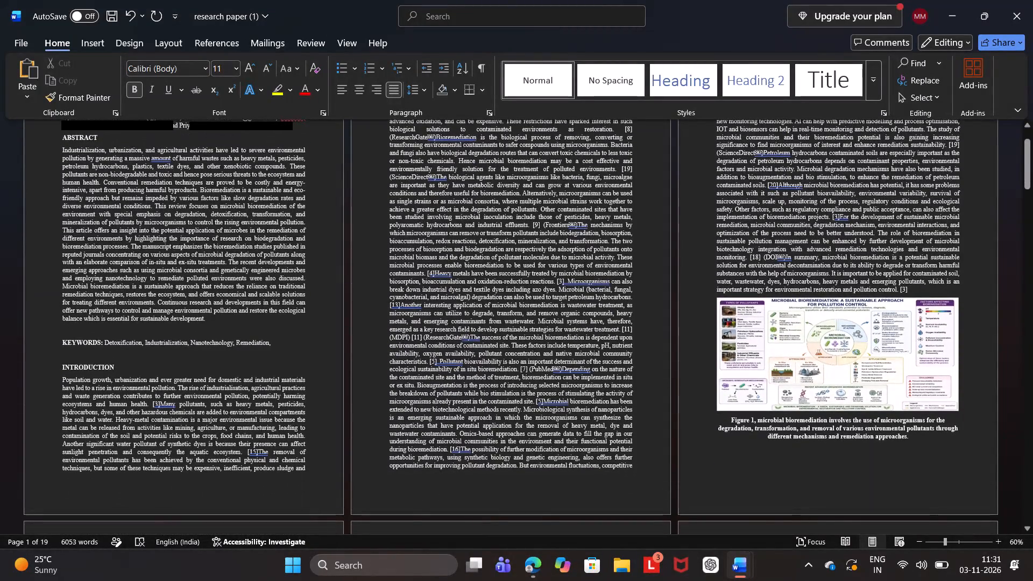
pyautogui.hscroll(1, 320, 293)
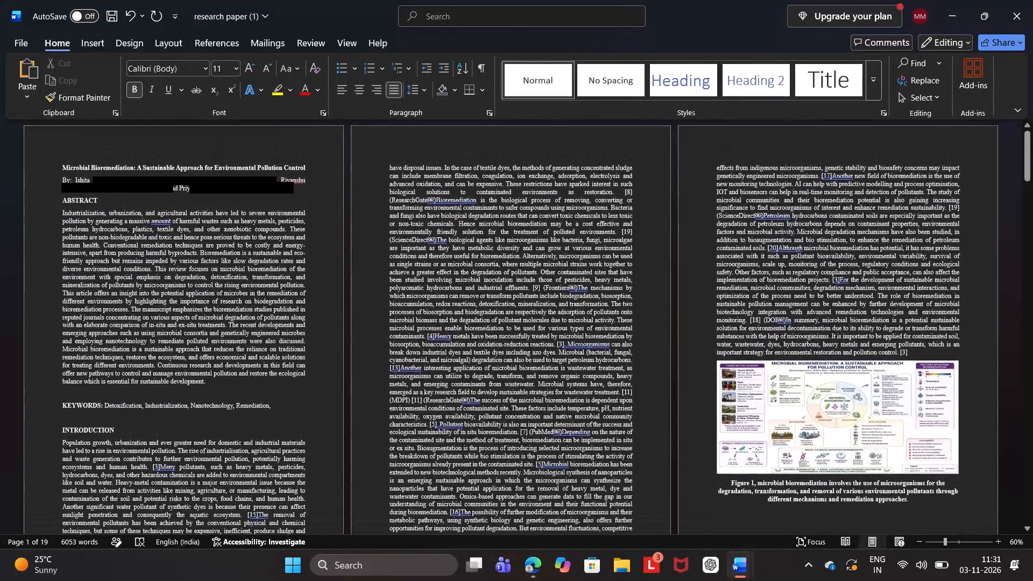
# Examine the layout of the paper's pages from the title and abstract through the literature review, methodology and comparative table.
pyautogui.hscroll(1, 320, 293)
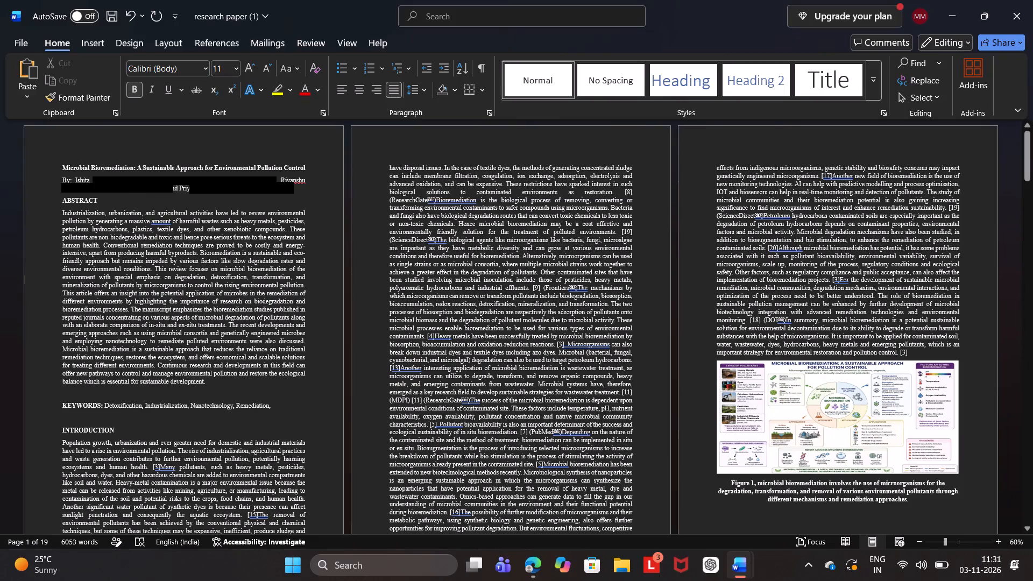
pyautogui.scroll(-1, 672, 312)
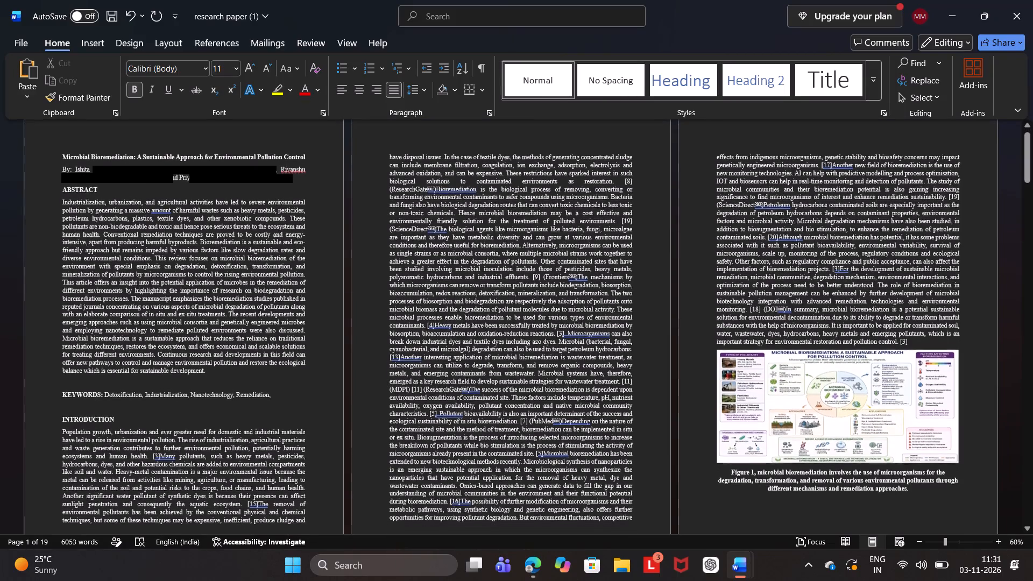
pyautogui.scroll(-1, 672, 312)
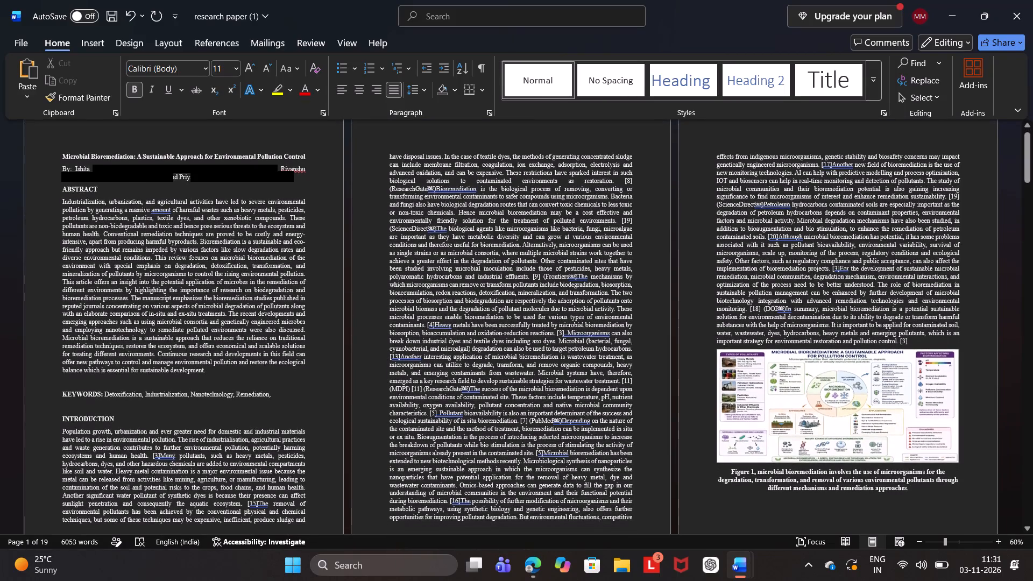
pyautogui.scroll(-1, 672, 312)
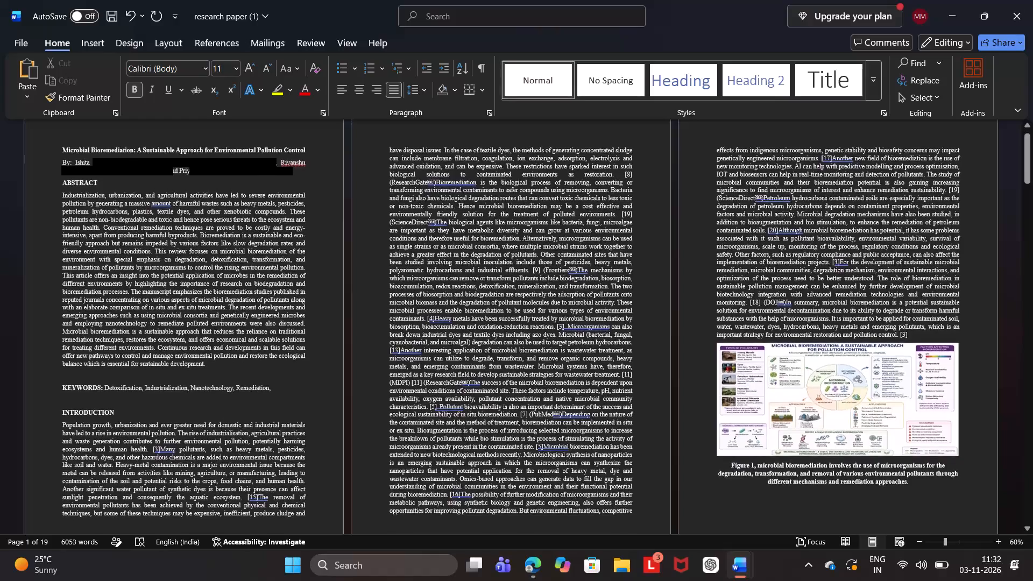
pyautogui.scroll(-1, 672, 312)
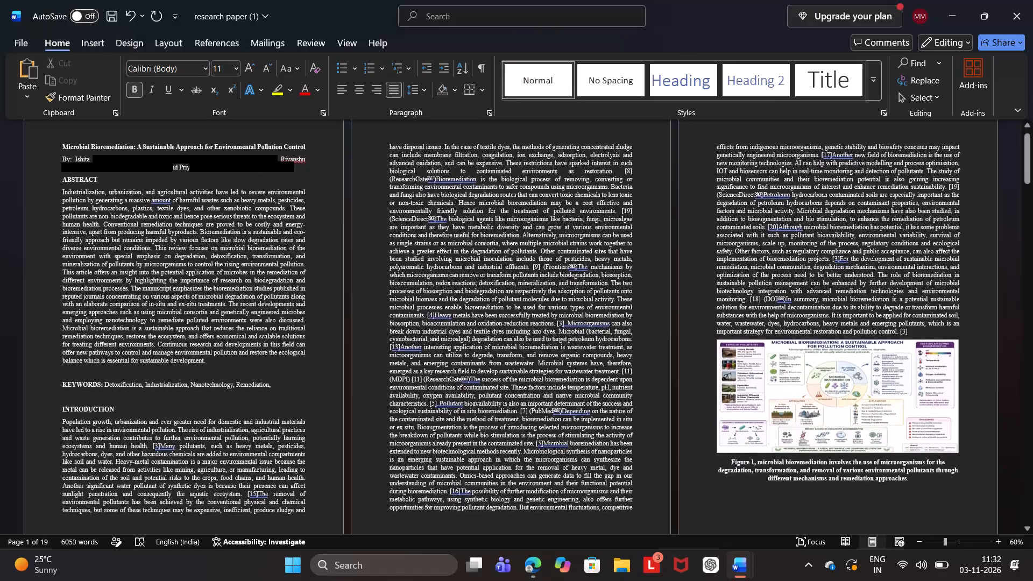
pyautogui.scroll(-1, 672, 312)
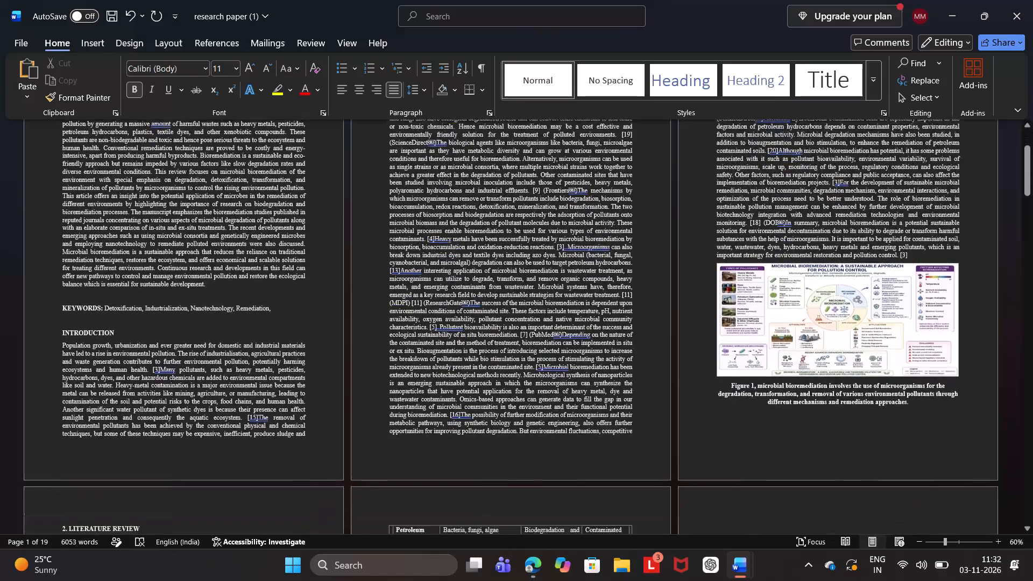
pyautogui.scroll(-5, 672, 312)
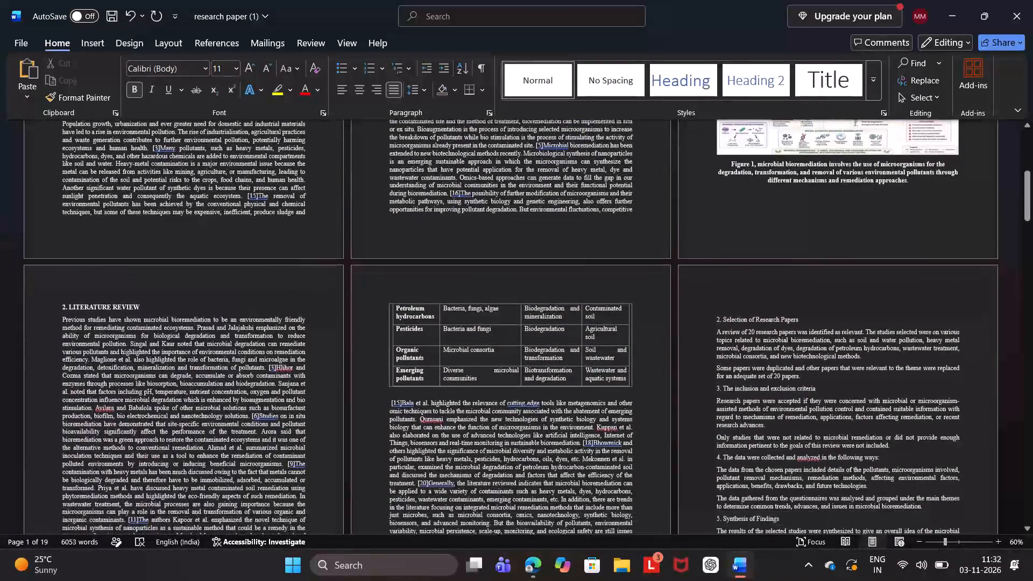
pyautogui.scroll(-1, 672, 312)
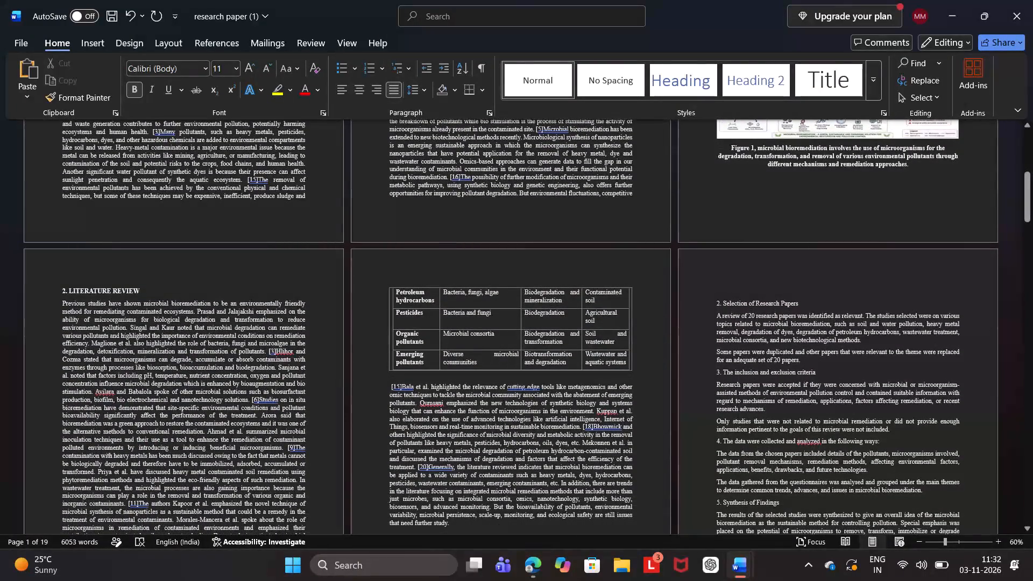
pyautogui.scroll(-2, 672, 312)
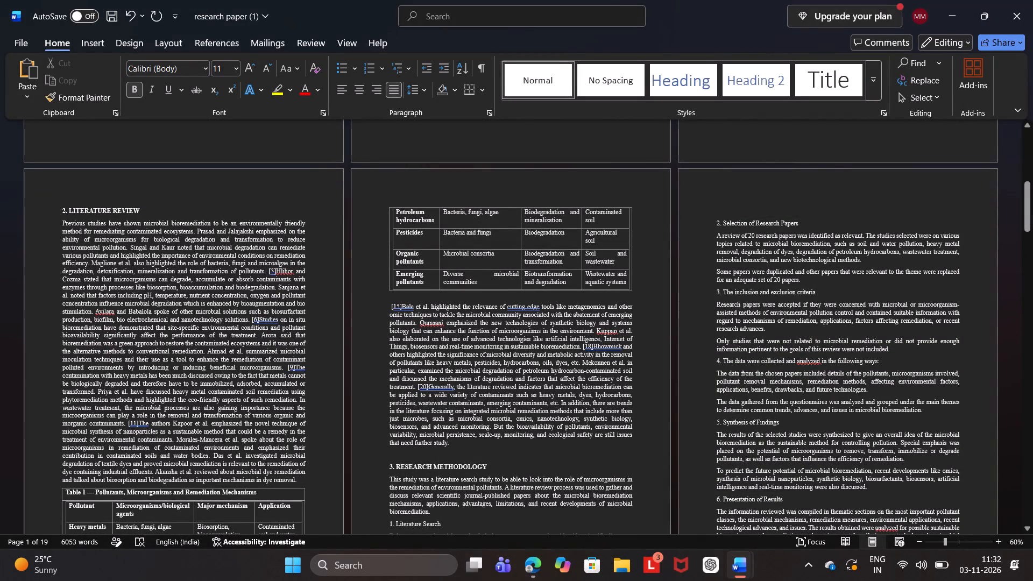
pyautogui.scroll(-2, 485, 331)
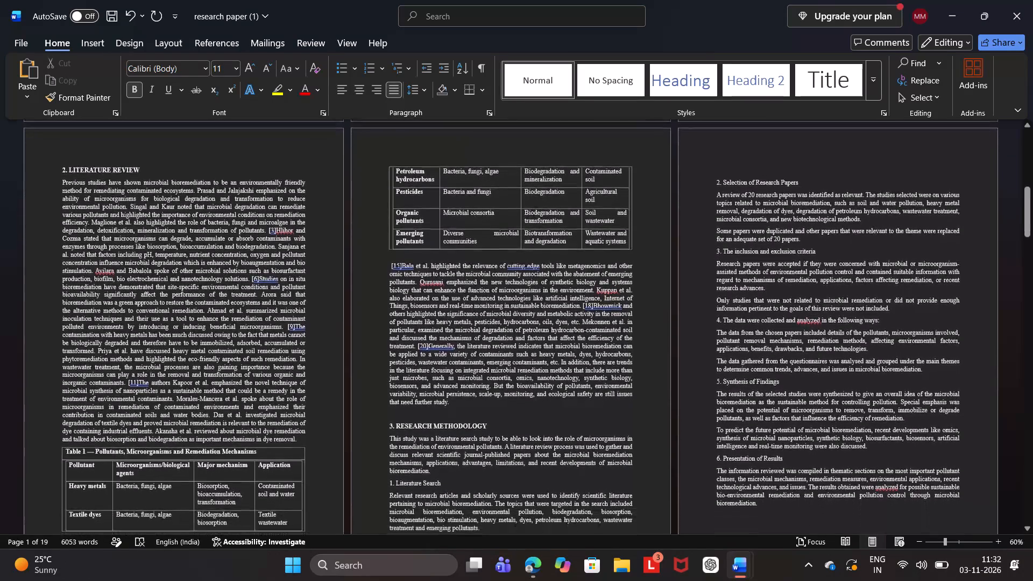
pyautogui.scroll(-2, 485, 331)
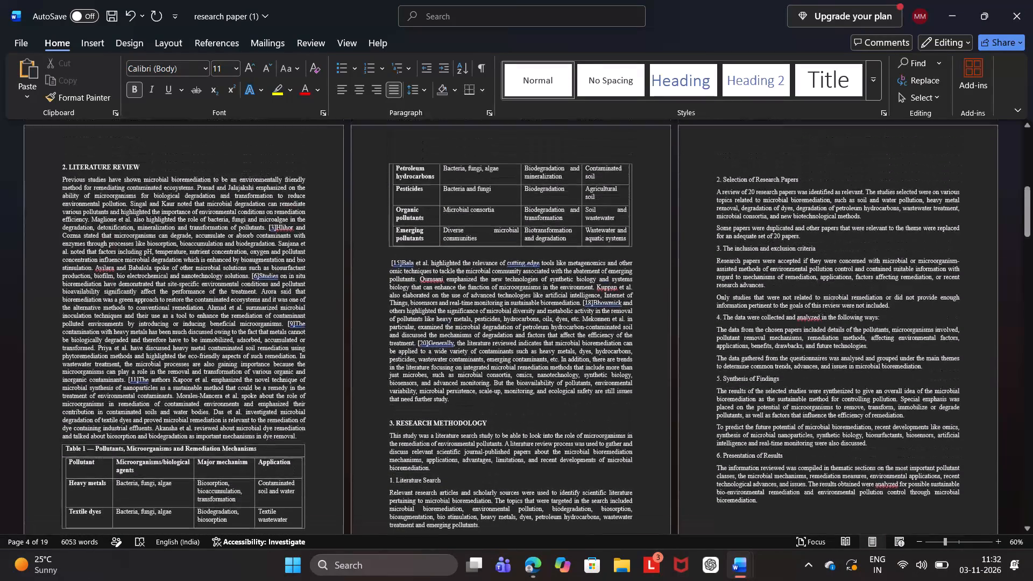
pyautogui.scroll(-3, 485, 331)
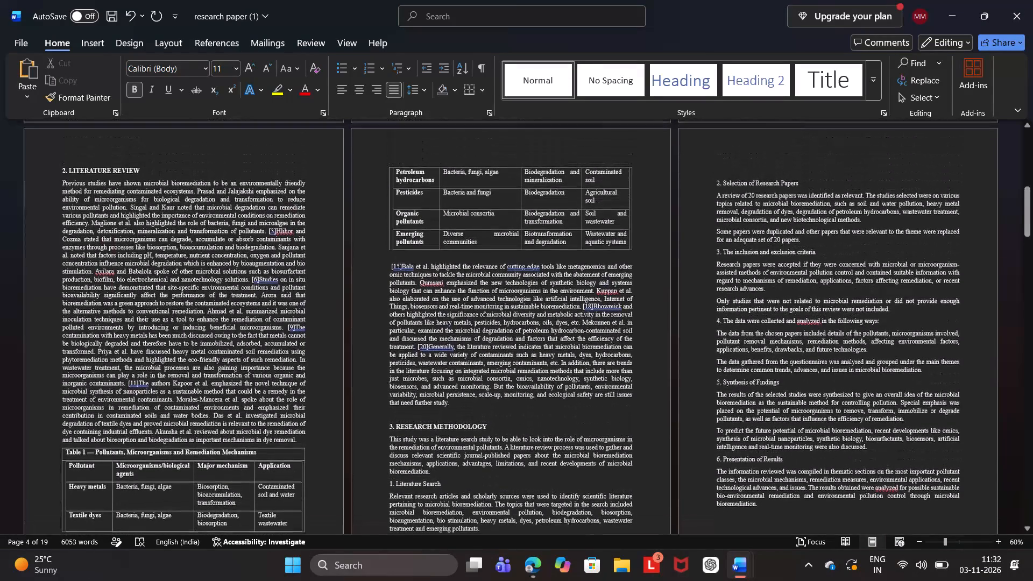
pyautogui.scroll(-1, 485, 331)
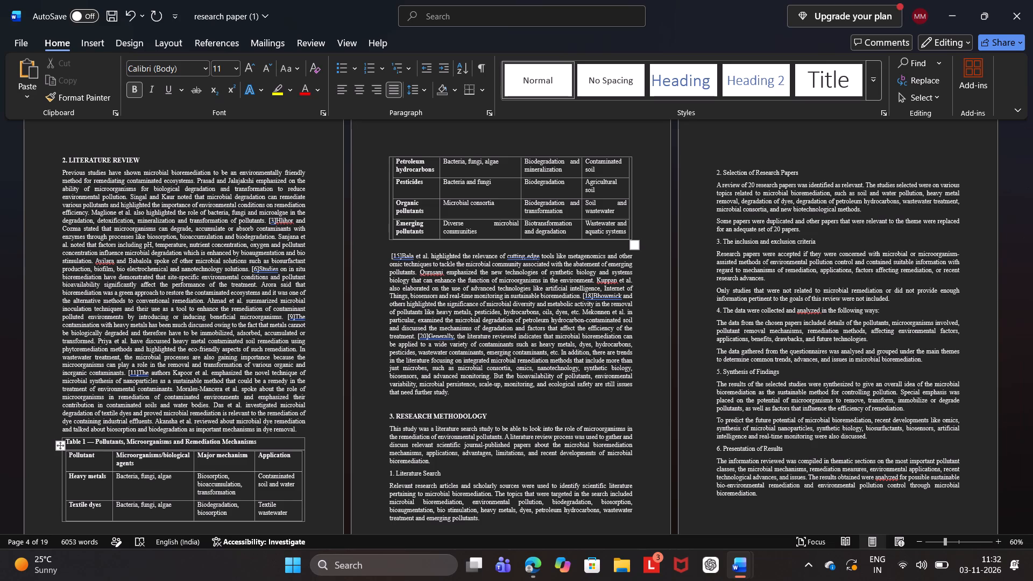
pyautogui.scroll(-2, 550, 202)
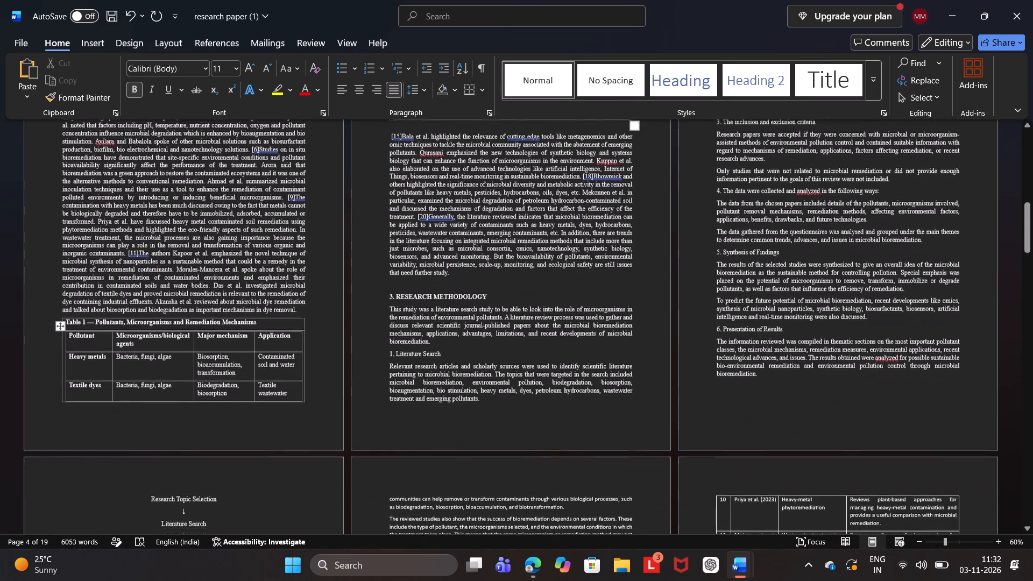
pyautogui.scroll(-4, 550, 202)
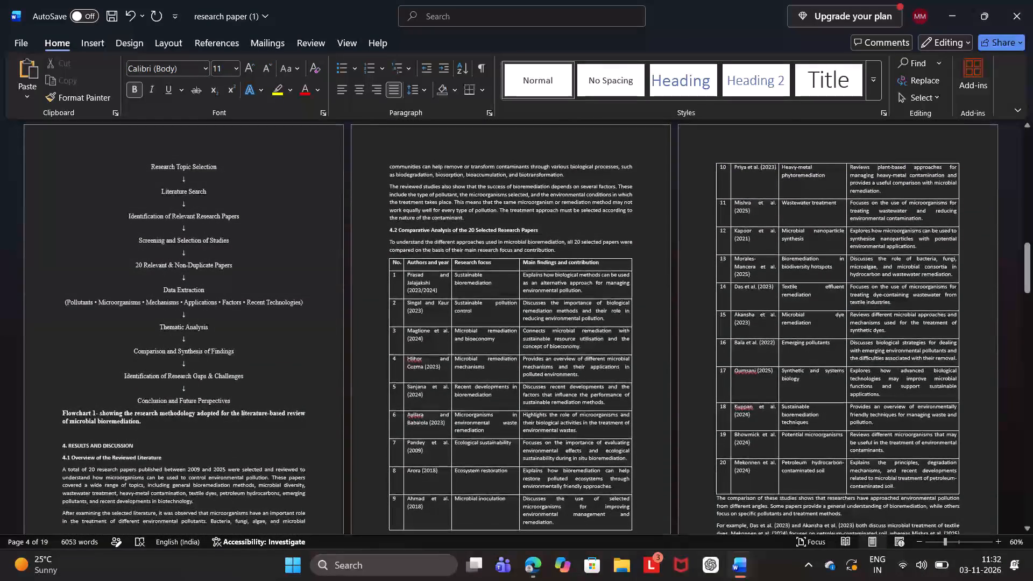
pyautogui.scroll(-2, 550, 202)
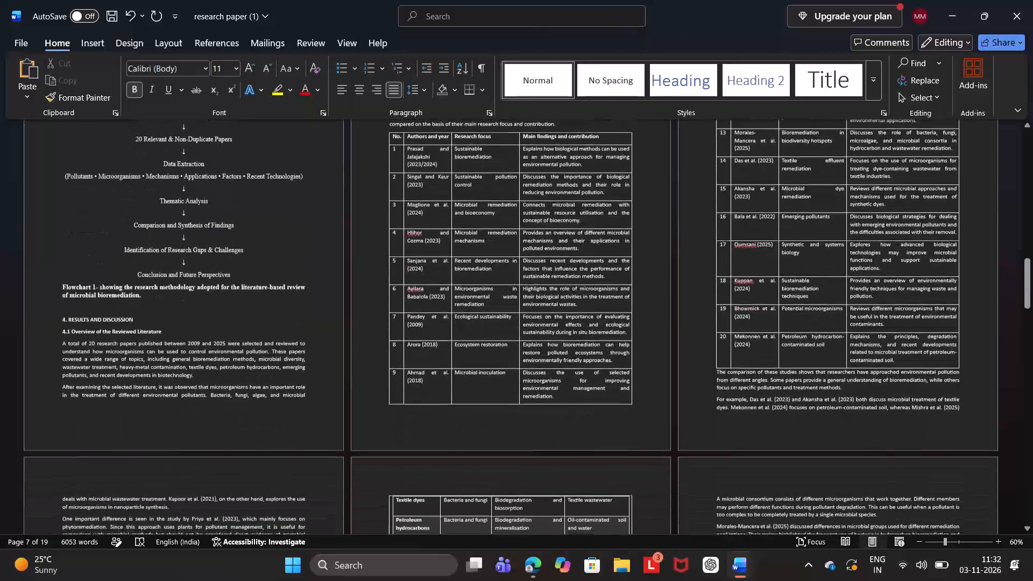
# Delete the empty line above the "Fungi" subheading in section 4.5, Role of Different Microbial Groups.
pyautogui.scroll(-7, 550, 202)
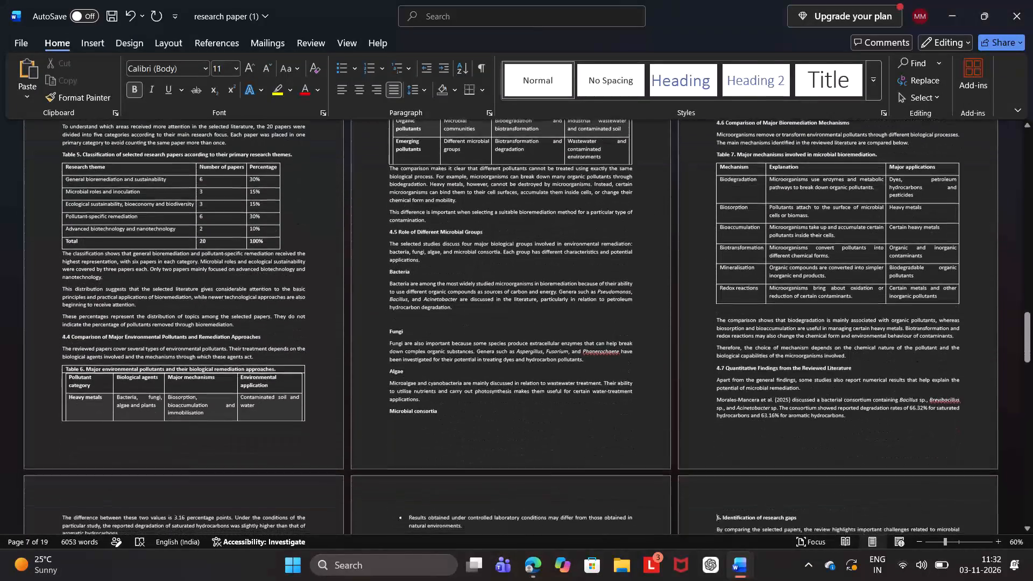
pyautogui.scroll(-3, 550, 202)
pyautogui.scroll(2, 550, 202)
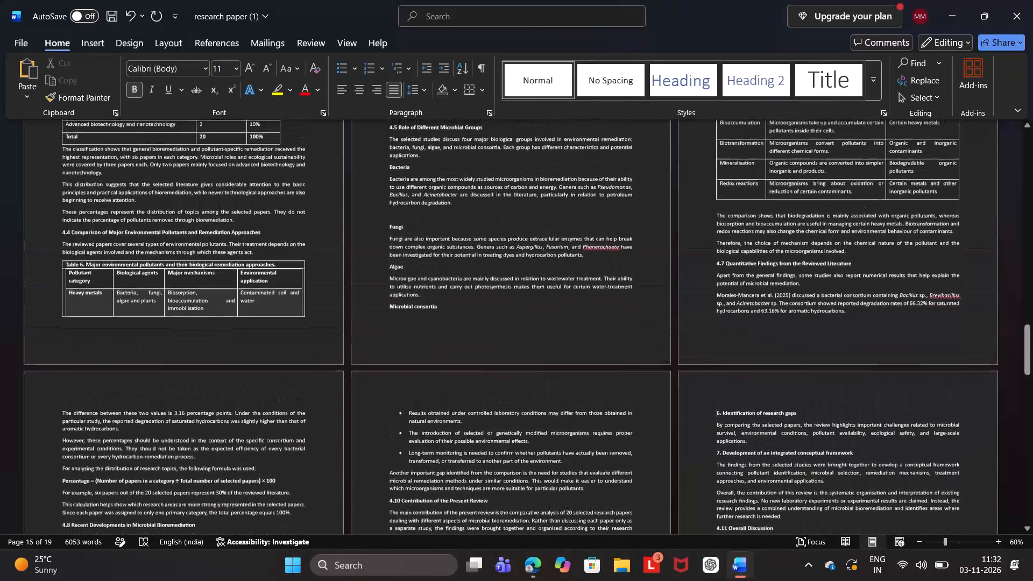
pyautogui.click(386, 235)
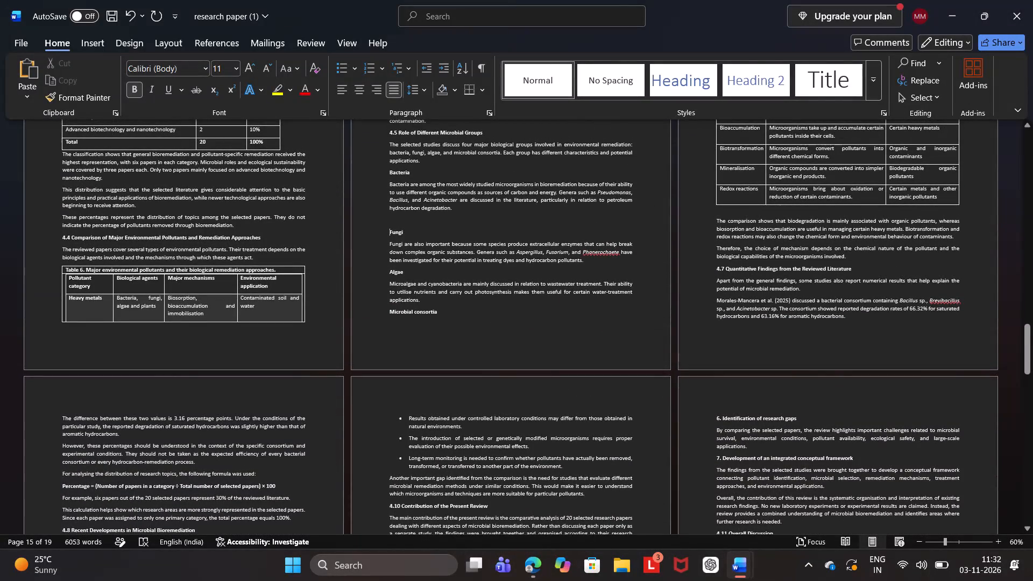
pyautogui.press('BackSpace')
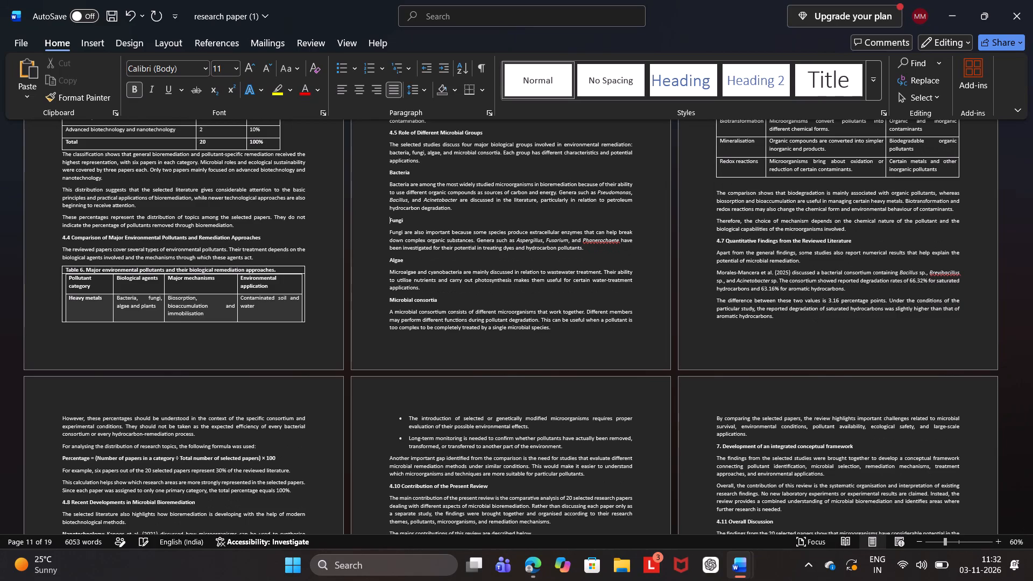
# Insert two more line breaks before the "6. Identification of research gaps" heading to push it onto the page with its paragraph.
pyautogui.scroll(1, 428, 270)
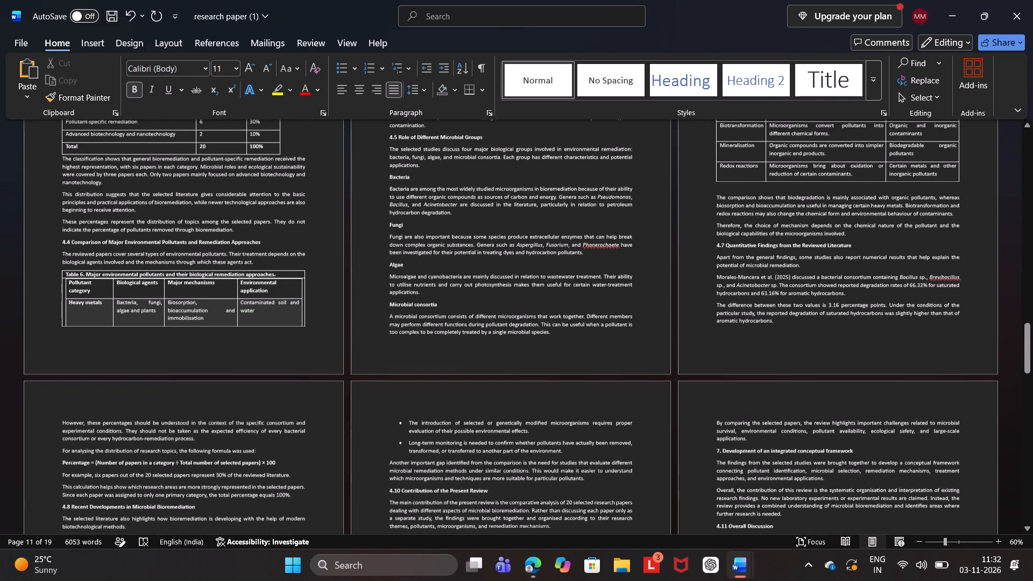
pyautogui.scroll(1, 428, 270)
pyautogui.scroll(-2, 428, 270)
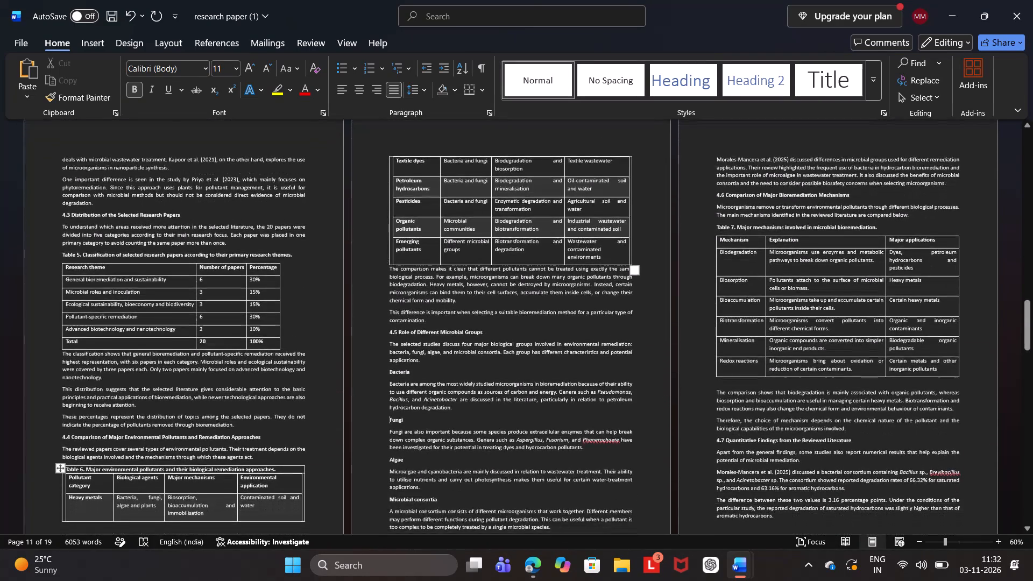
pyautogui.scroll(-5, 428, 270)
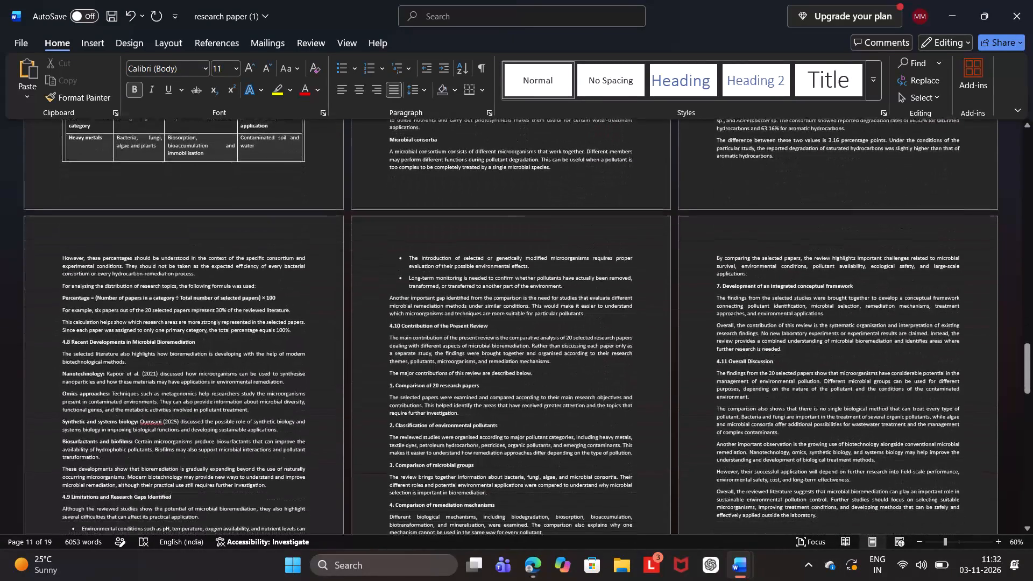
pyautogui.scroll(-4, 428, 270)
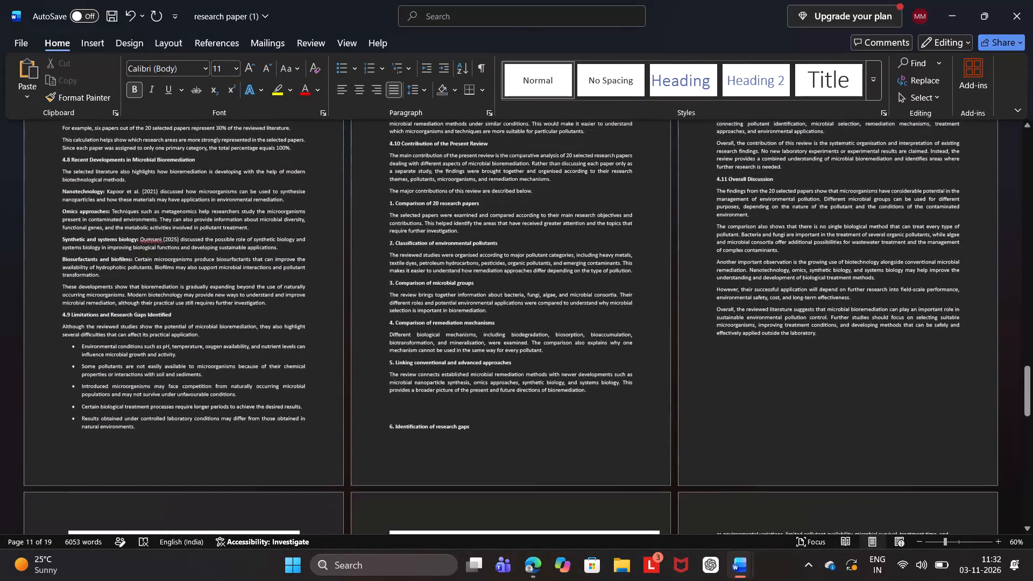
pyautogui.click(387, 431)
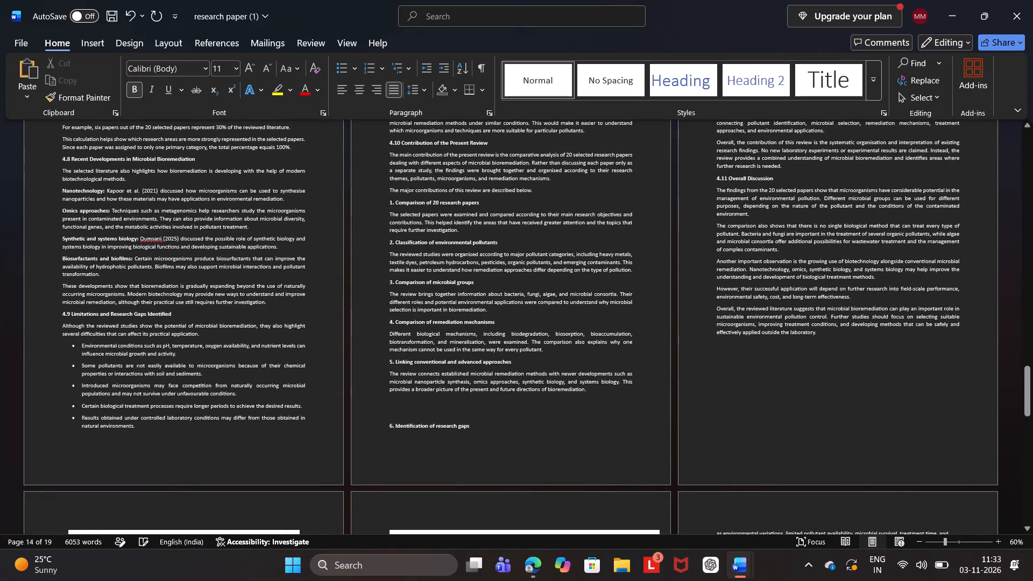
pyautogui.press('Return')
pyautogui.press('Return')
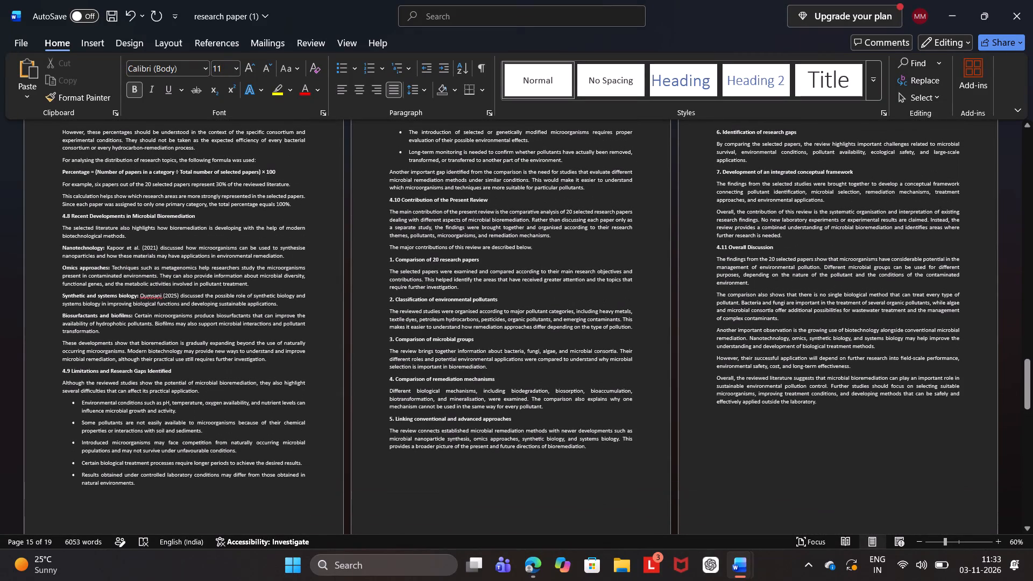
# Justify the Figure 4 caption and the interpretation paragraph beneath it.
pyautogui.scroll(-5, 491, 375)
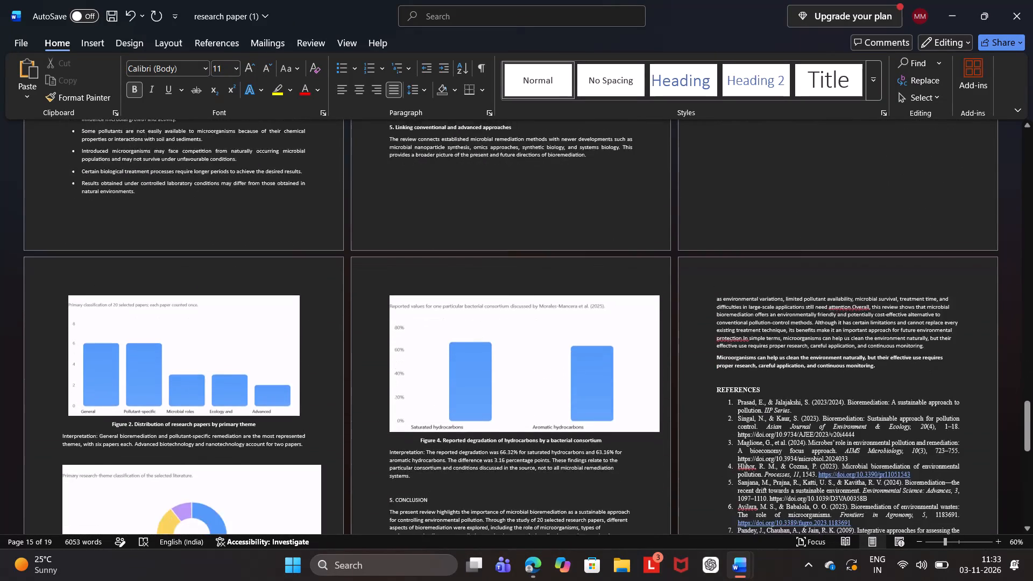
pyautogui.scroll(-1, 491, 375)
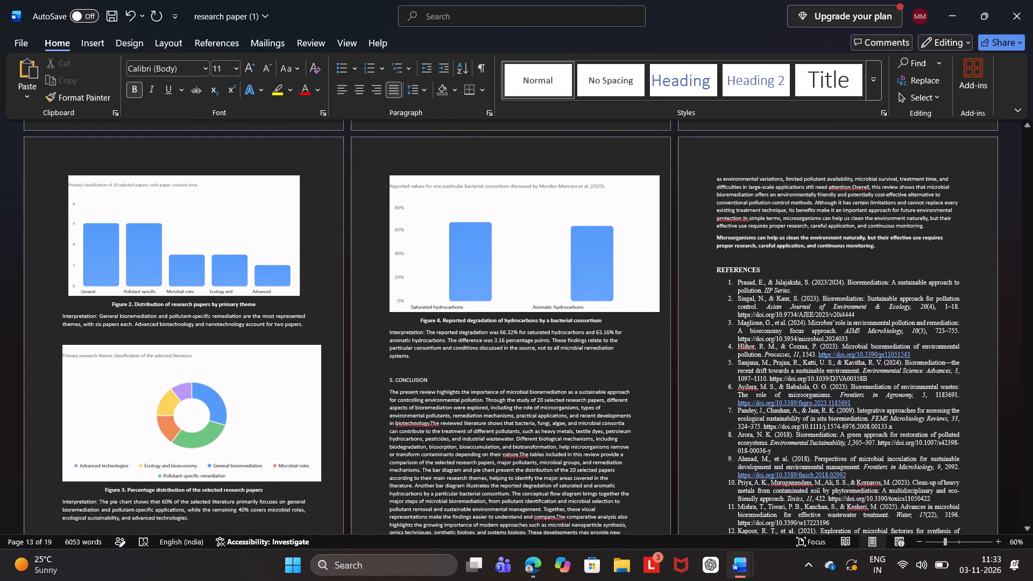
pyautogui.click(387, 330)
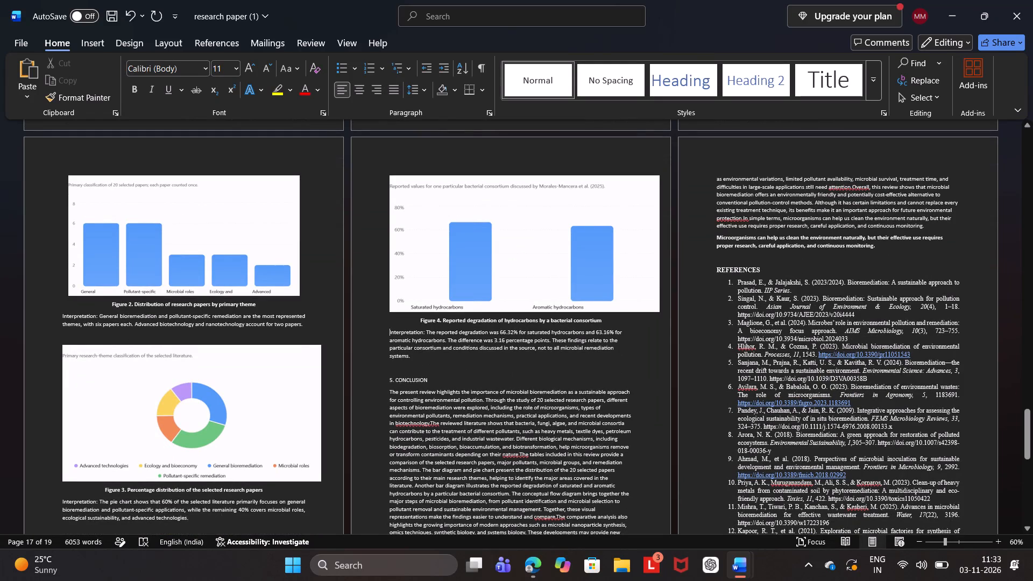
pyautogui.moveTo(390, 328); pyautogui.dragTo(413, 353, button='right')
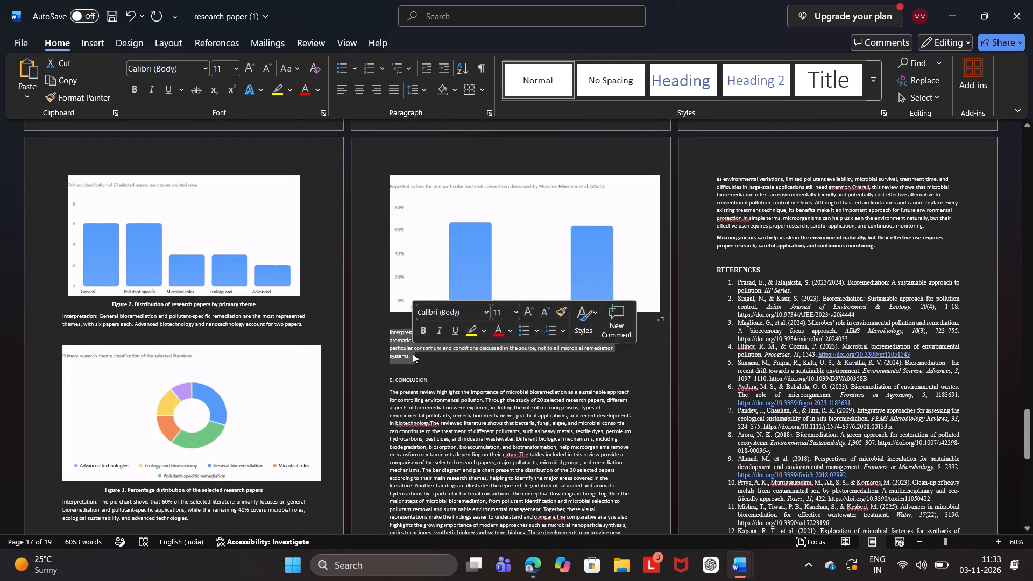
pyautogui.click(395, 93)
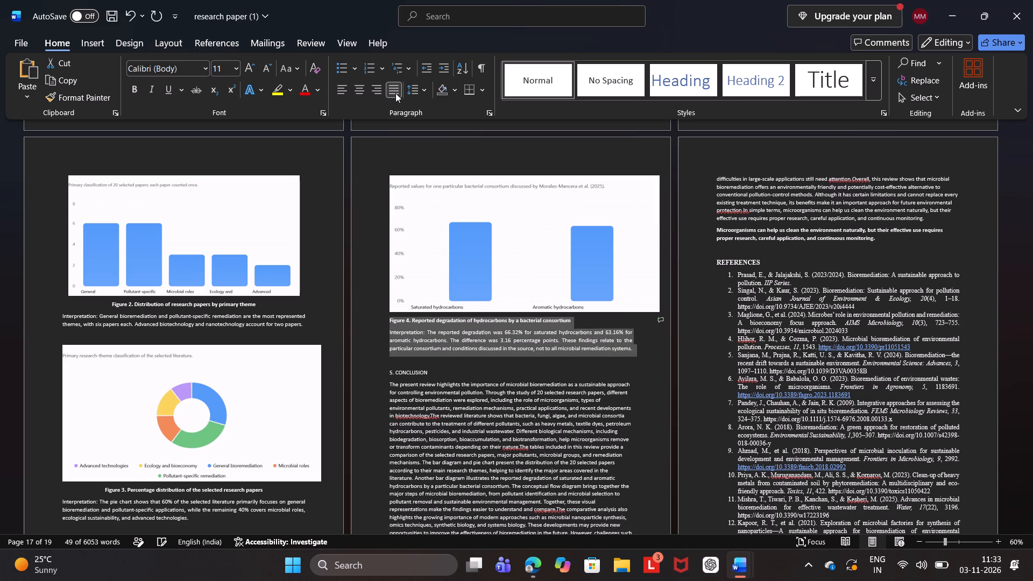
pyautogui.click(520, 357)
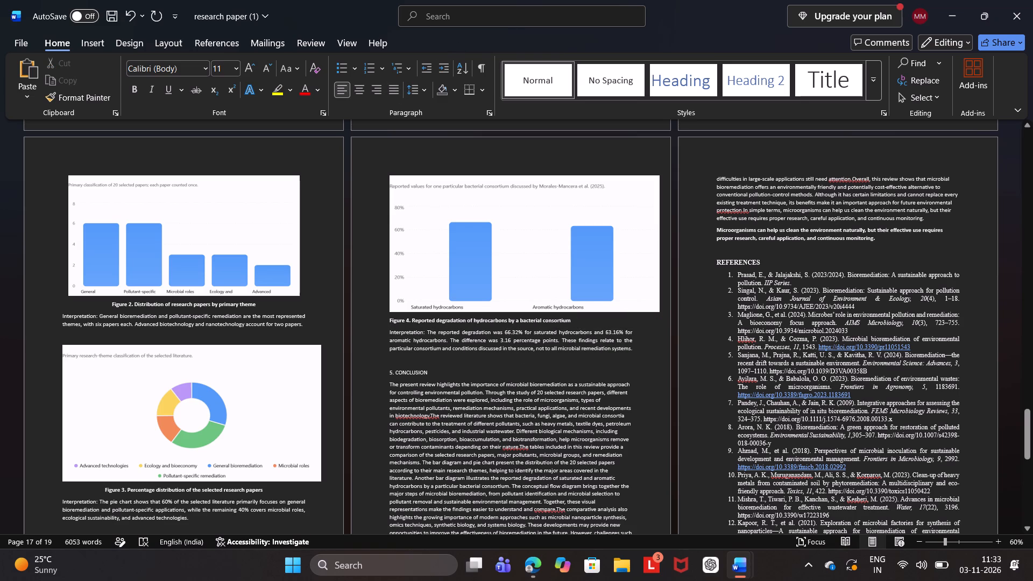
# Justify all text from the "5. CONCLUSION" heading through the last entry of the references list.
pyautogui.moveTo(386, 373); pyautogui.dragTo(646, 536, button='right')
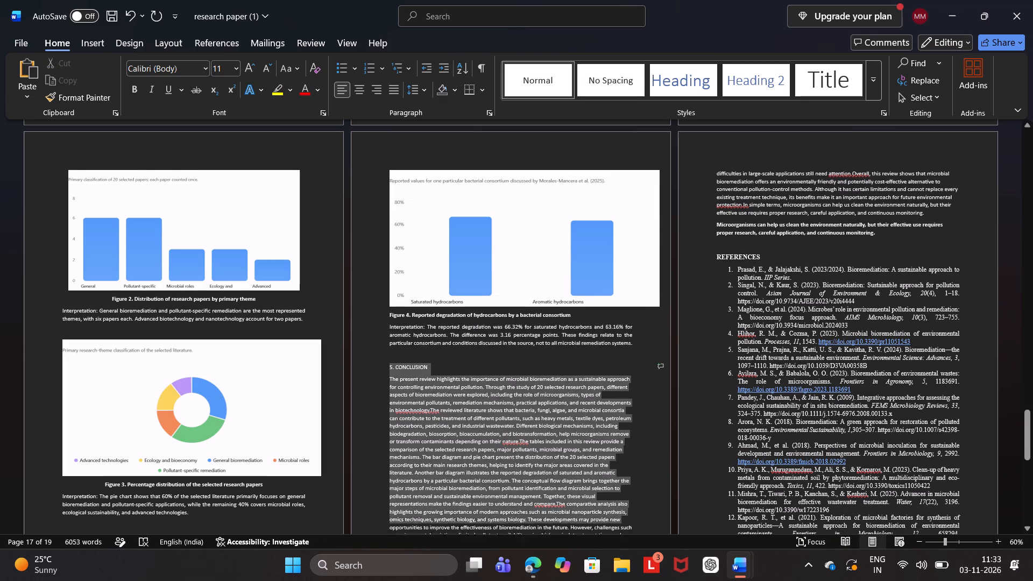
pyautogui.moveTo(646, 536); pyautogui.dragTo(759, 211, button='right')
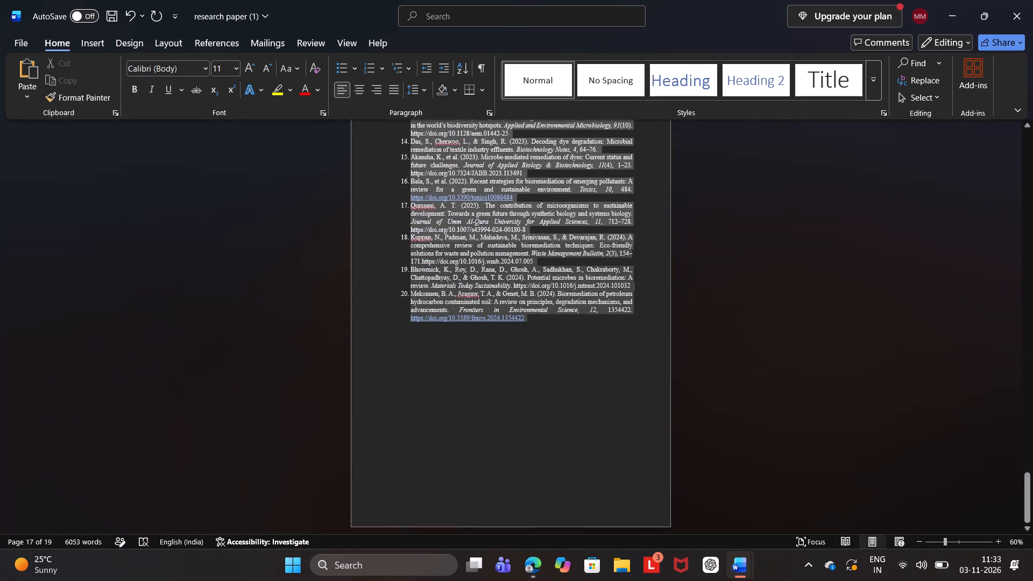
pyautogui.moveTo(759, 211); pyautogui.dragTo(744, 345, button='right')
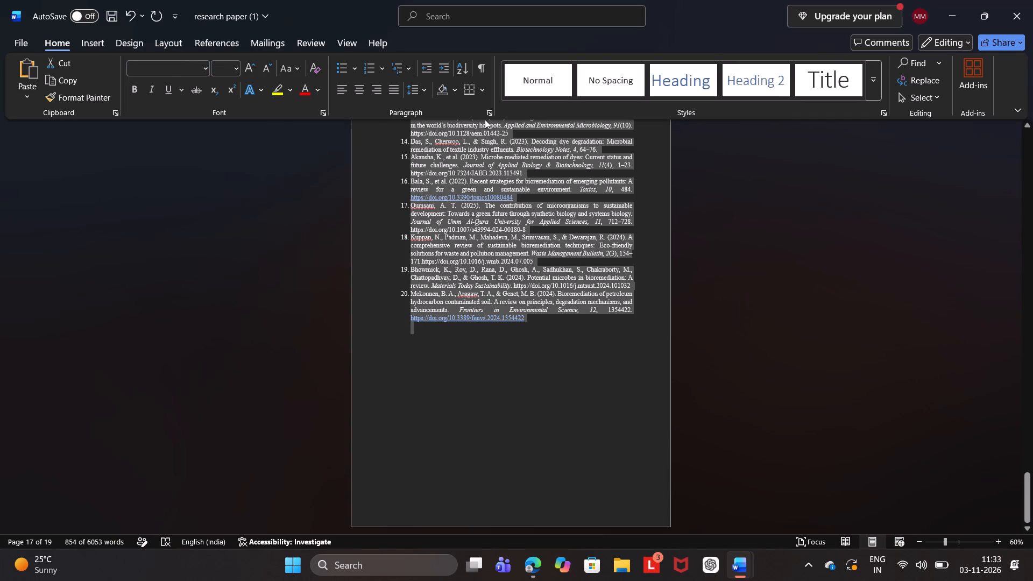
pyautogui.click(392, 96)
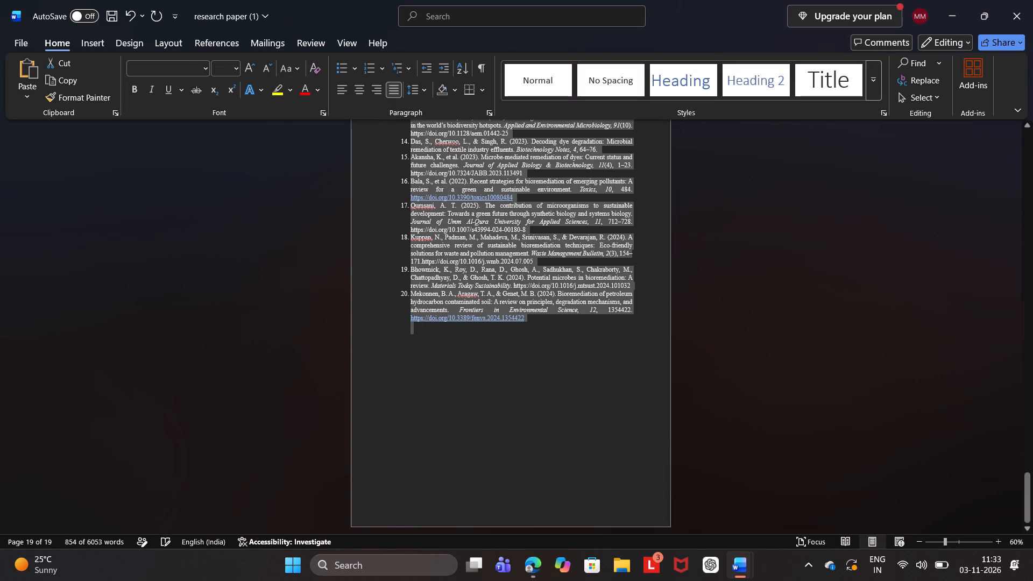
pyautogui.click(529, 363)
# Insert the missing sentence spaces after "biotechnology.", "nature." and "compare." in the Conclusion paragraph.
pyautogui.scroll(3, 529, 363)
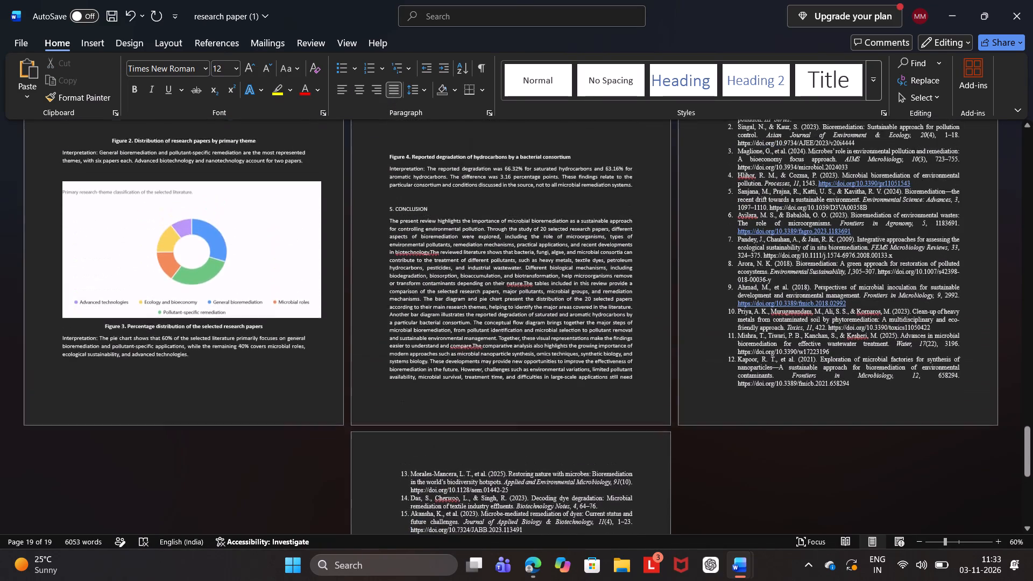
pyautogui.scroll(2, 529, 363)
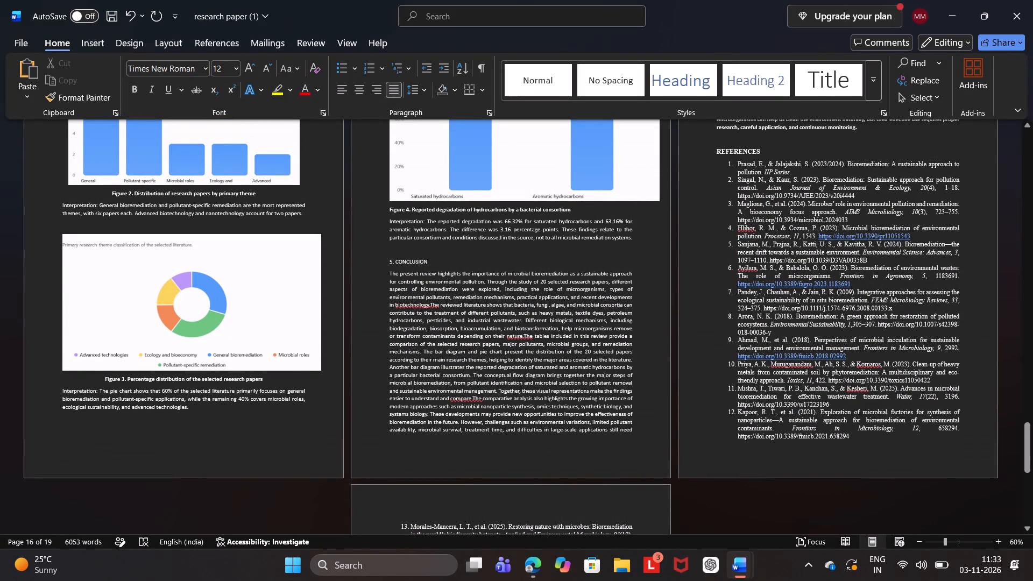
pyautogui.click(431, 304)
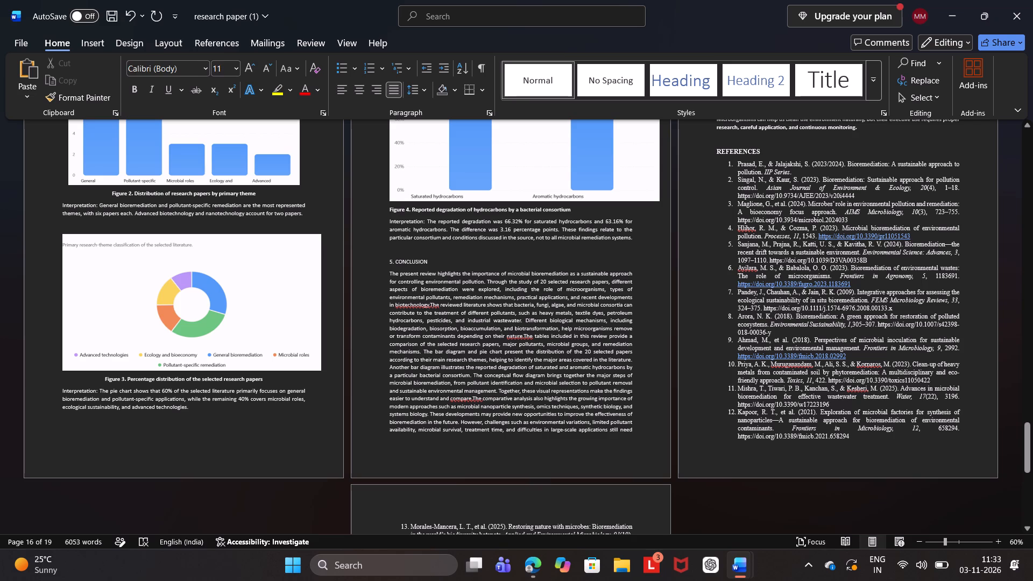
pyautogui.click(429, 304)
pyautogui.press('space')
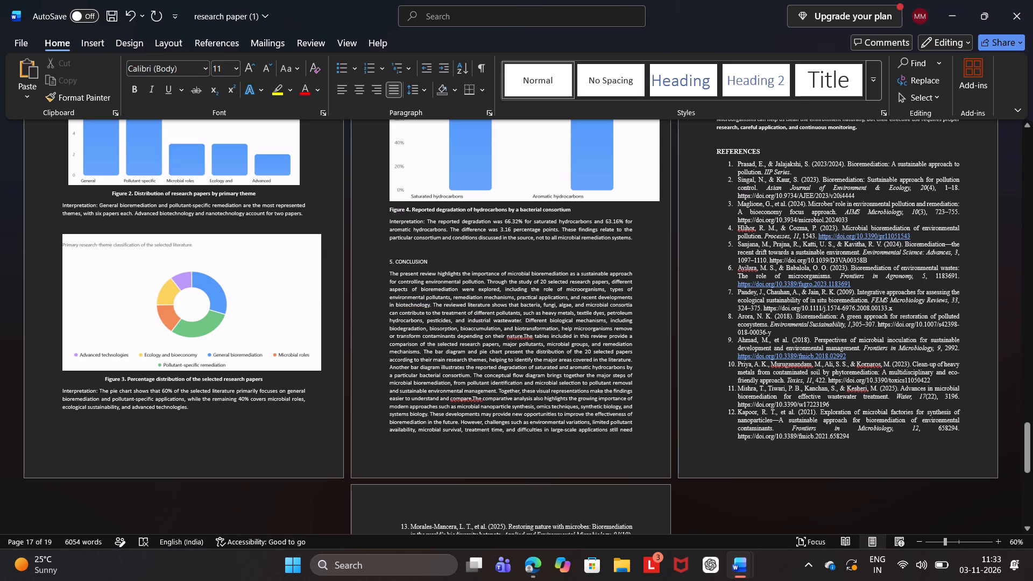
pyautogui.click(522, 337)
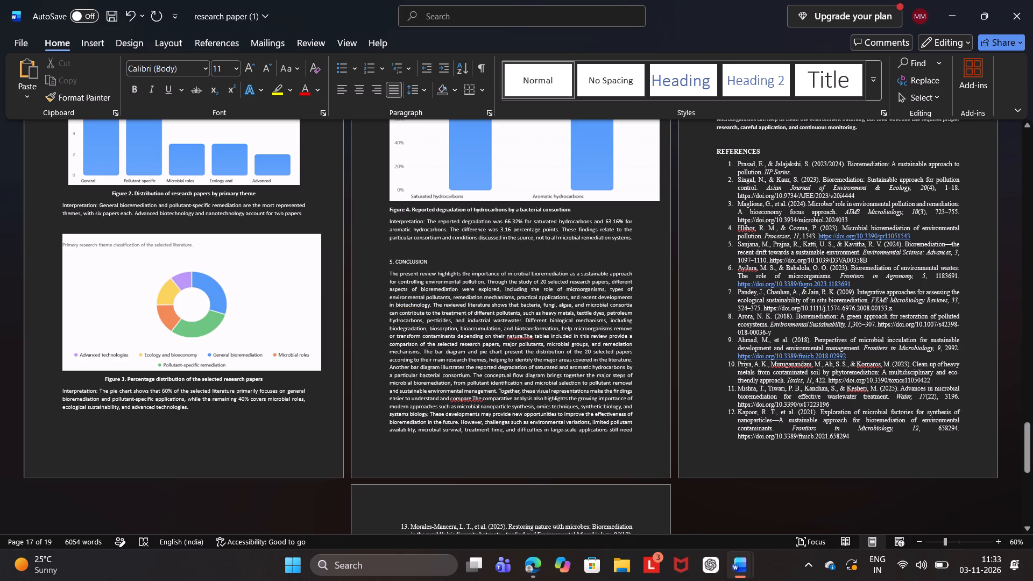
pyautogui.press('space')
pyautogui.click(537, 346)
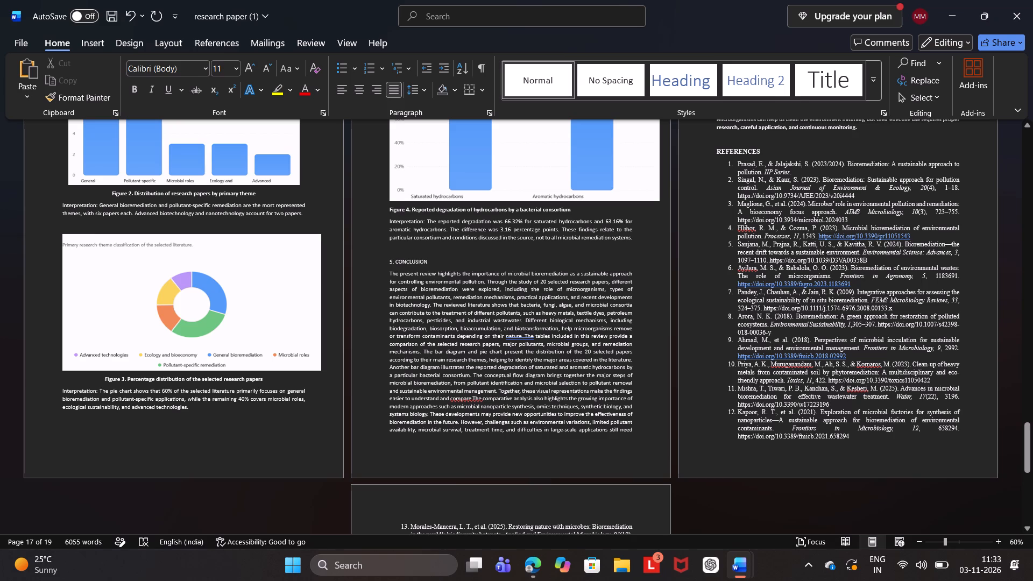
pyautogui.click(525, 336)
pyautogui.press('BackSpace')
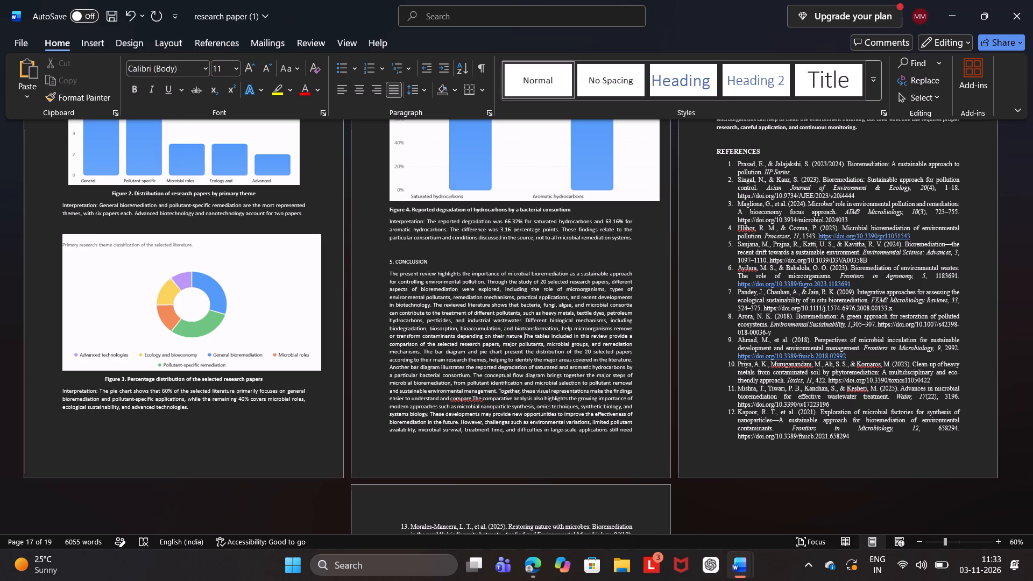
pyautogui.press('BackSpace')
pyautogui.press('.')
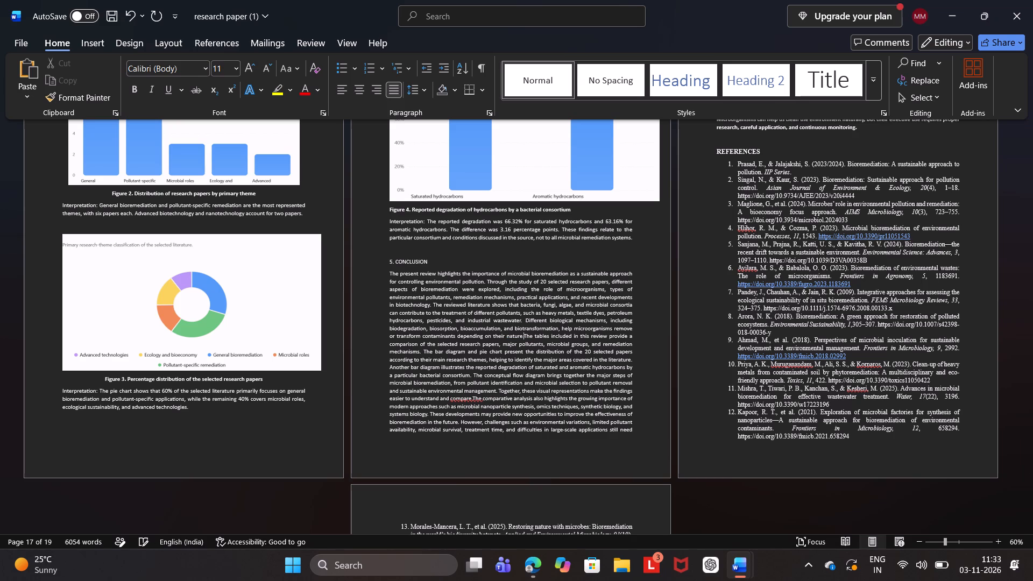
pyautogui.press('space')
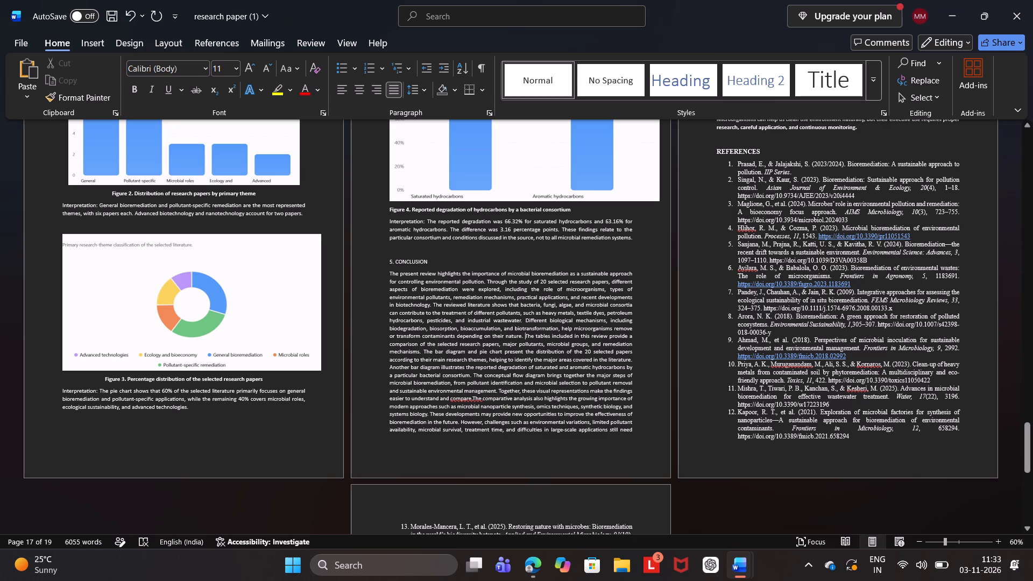
pyautogui.click(472, 399)
pyautogui.keyDown('ctrl'); pyautogui.scroll(5, 472, 399); pyautogui.keyUp('ctrl')
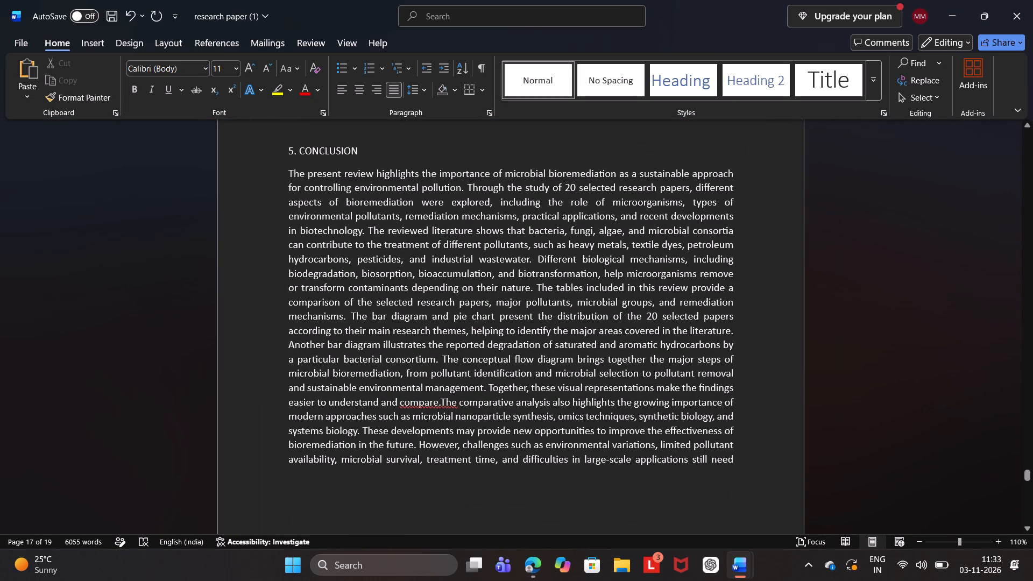
pyautogui.press('space')
# Insert the missing sentence spaces after "protection." and "attention." in the closing part of the Conclusion.
pyautogui.scroll(-1, 440, 413)
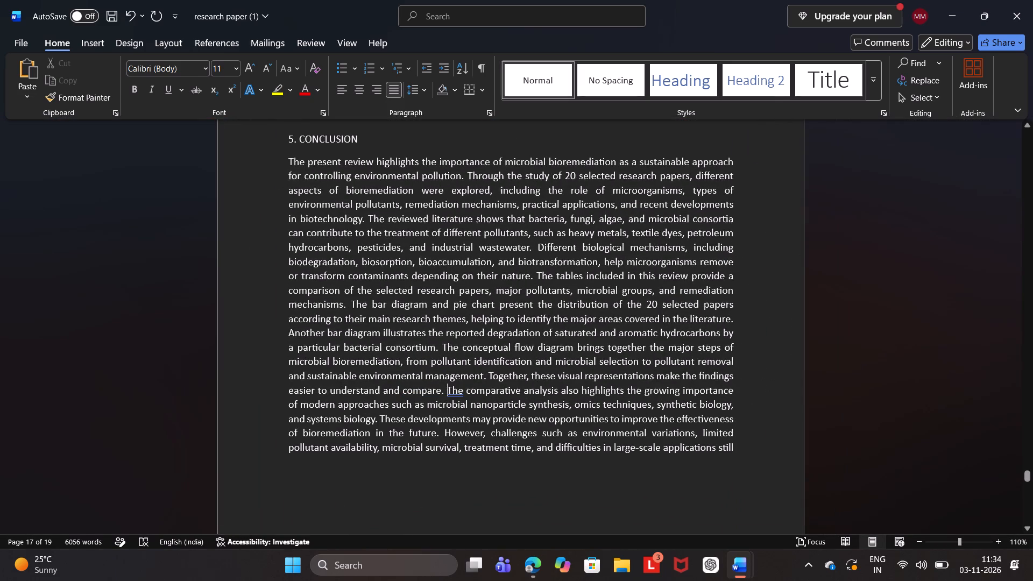
pyautogui.scroll(-2, 440, 413)
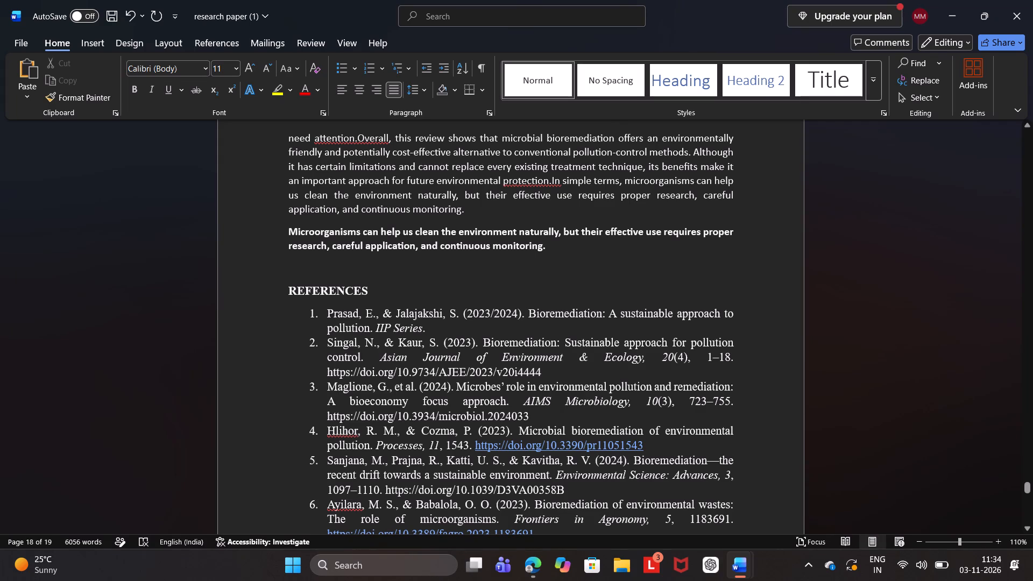
pyautogui.click(553, 181)
pyautogui.press('space')
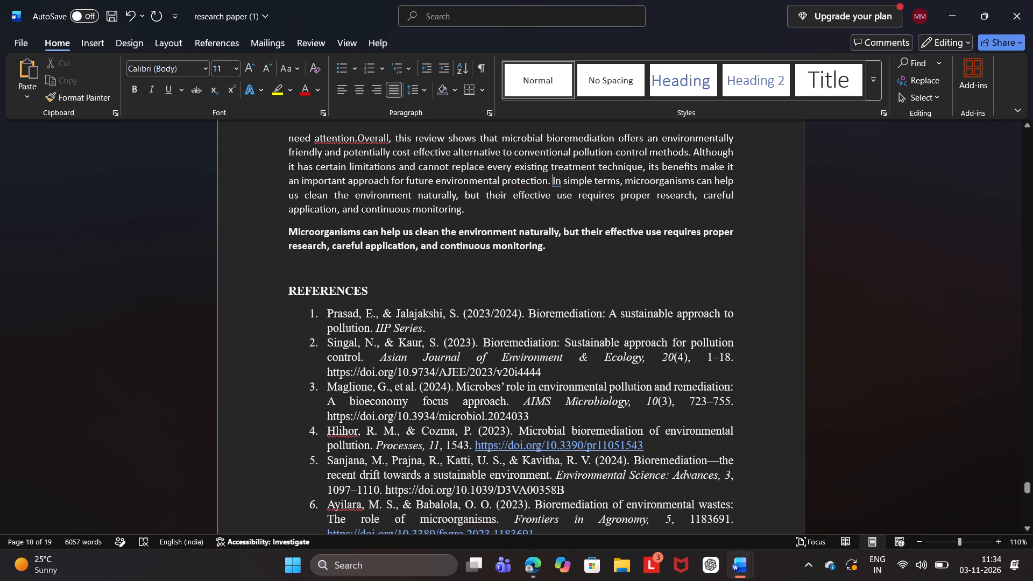
pyautogui.click(360, 138)
pyautogui.press('space')
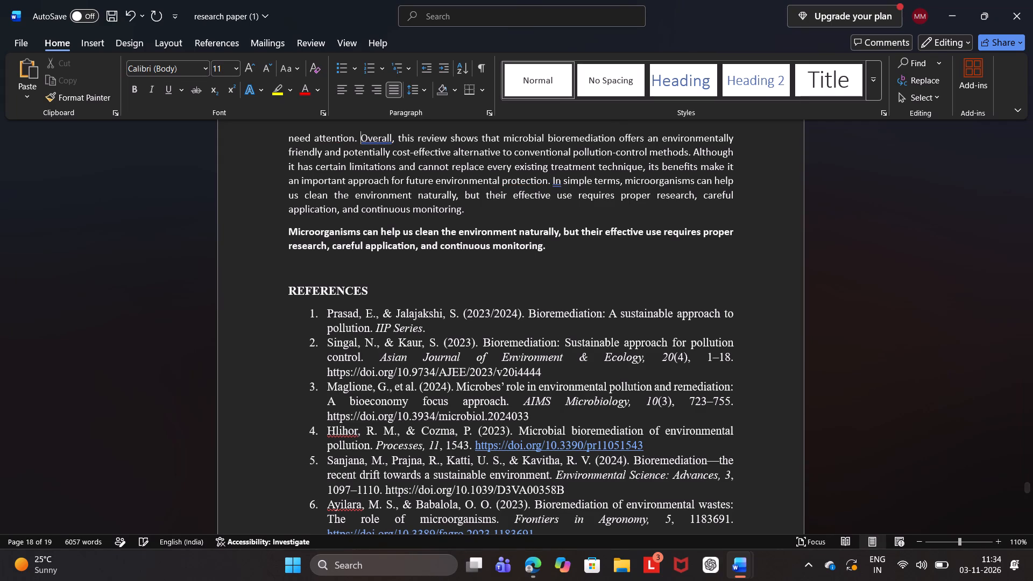
# Review the references list, the introduction with Figure 1, and the literature review text for layout and spacing.
pyautogui.scroll(-2, 467, 277)
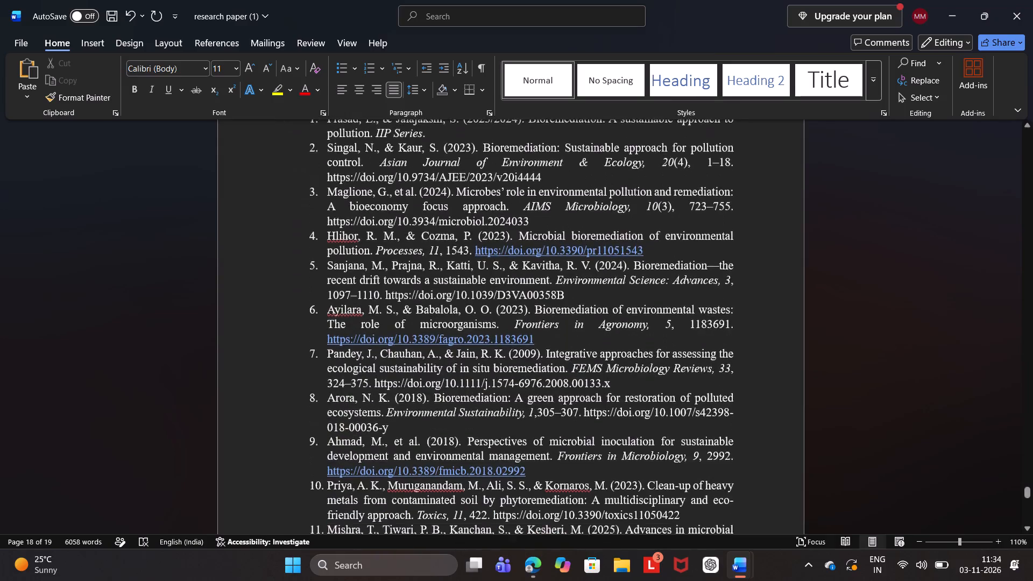
pyautogui.scroll(-9, 467, 277)
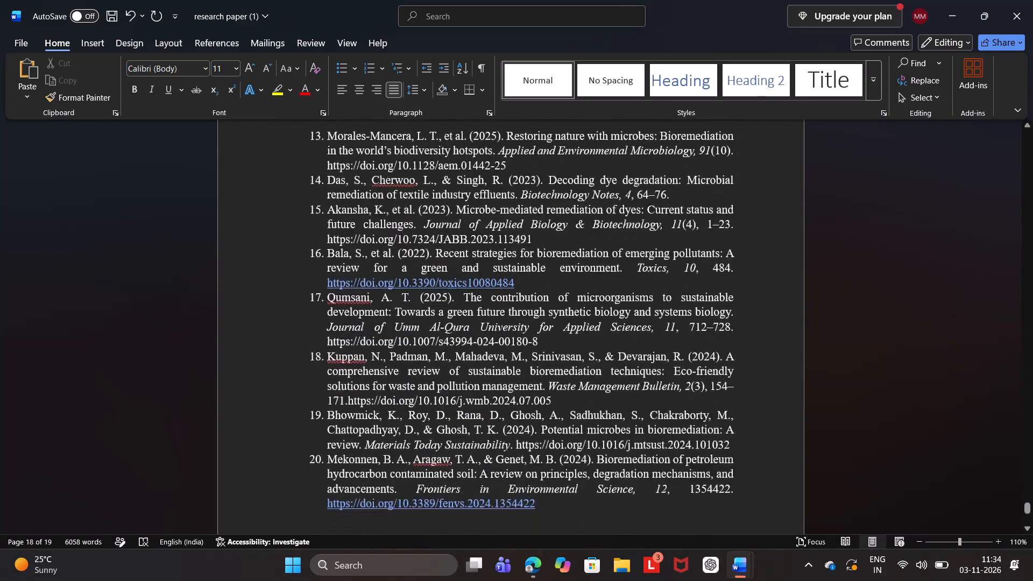
pyautogui.scroll(14, 467, 277)
pyautogui.scroll(17, 467, 277)
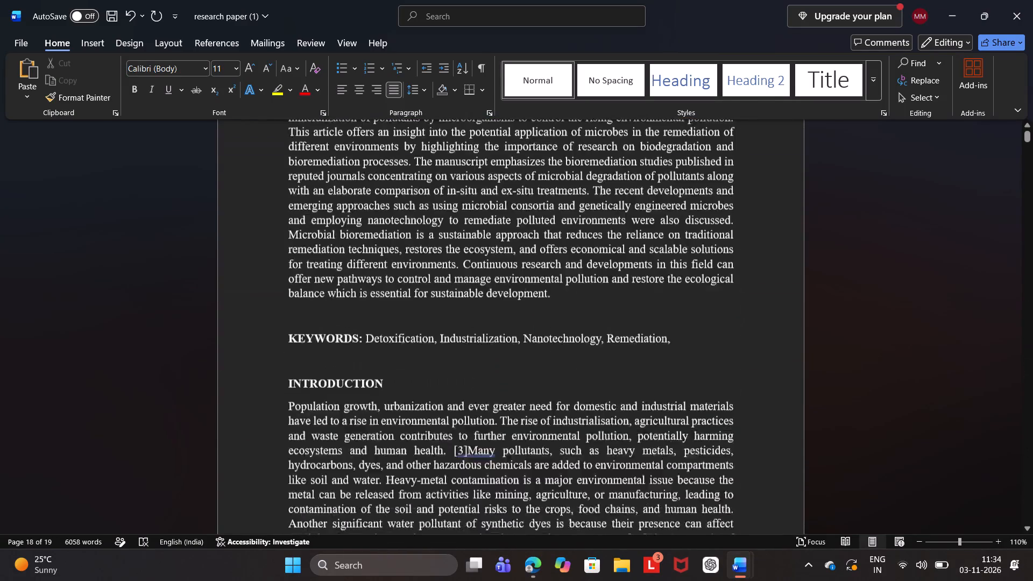
pyautogui.scroll(-4, 467, 277)
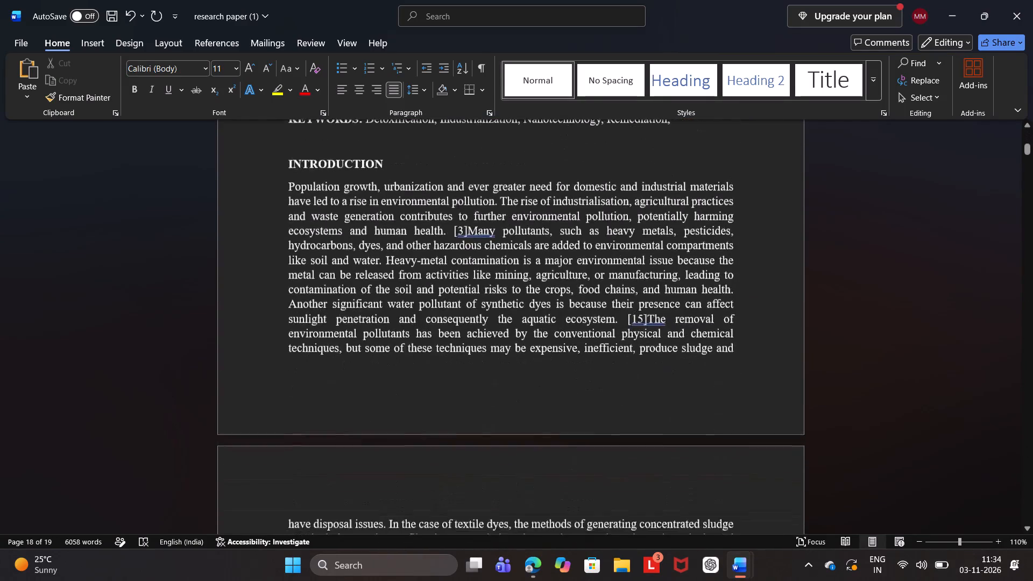
pyautogui.scroll(-5, 467, 277)
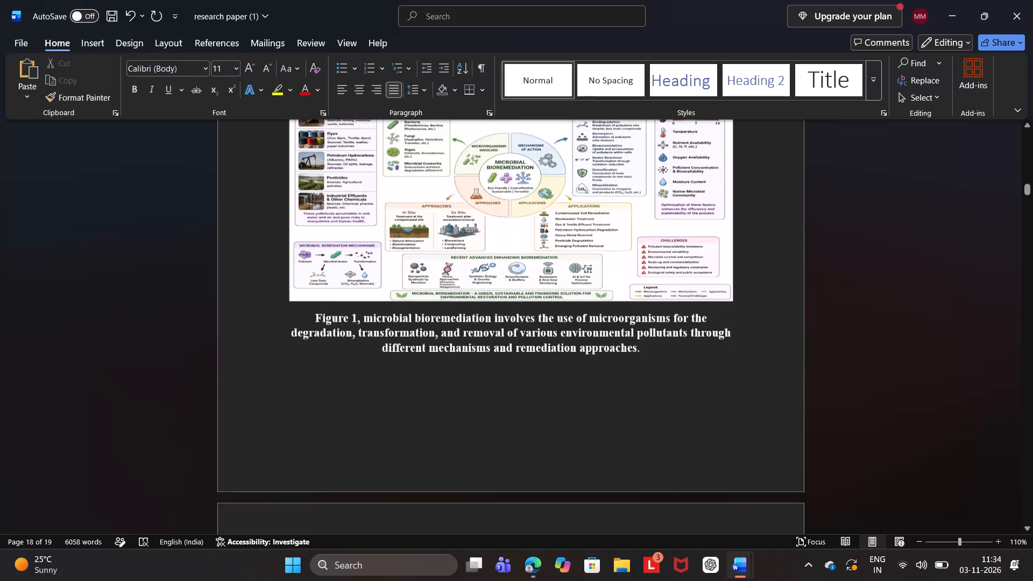
pyautogui.scroll(-5, 467, 277)
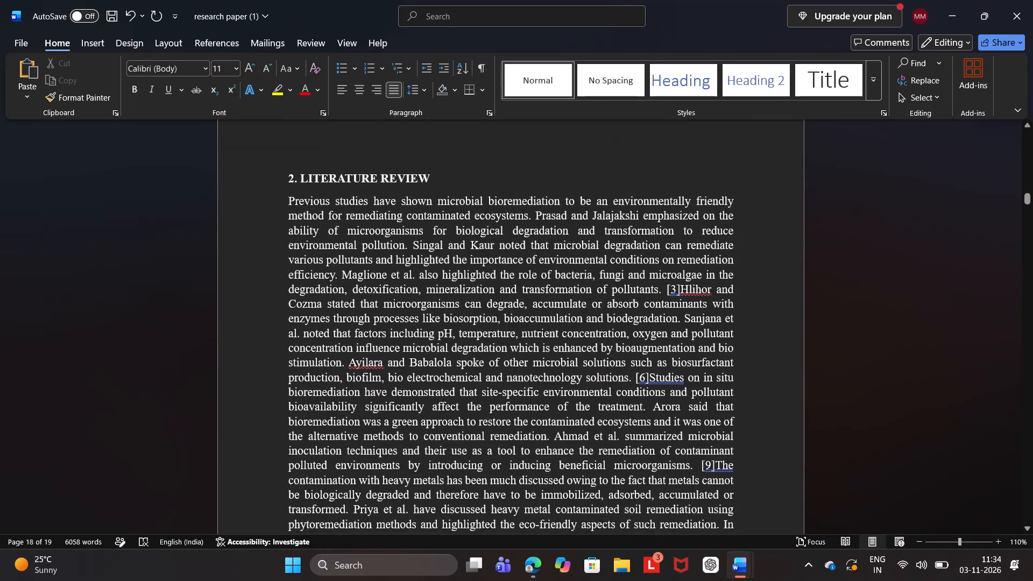
pyautogui.scroll(-2, 467, 277)
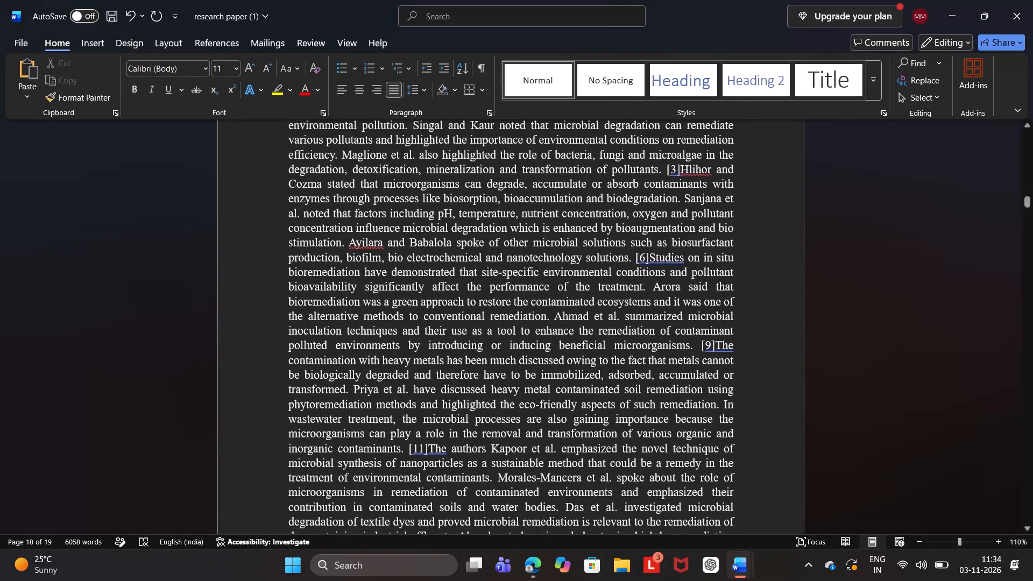
pyautogui.scroll(-2, 467, 277)
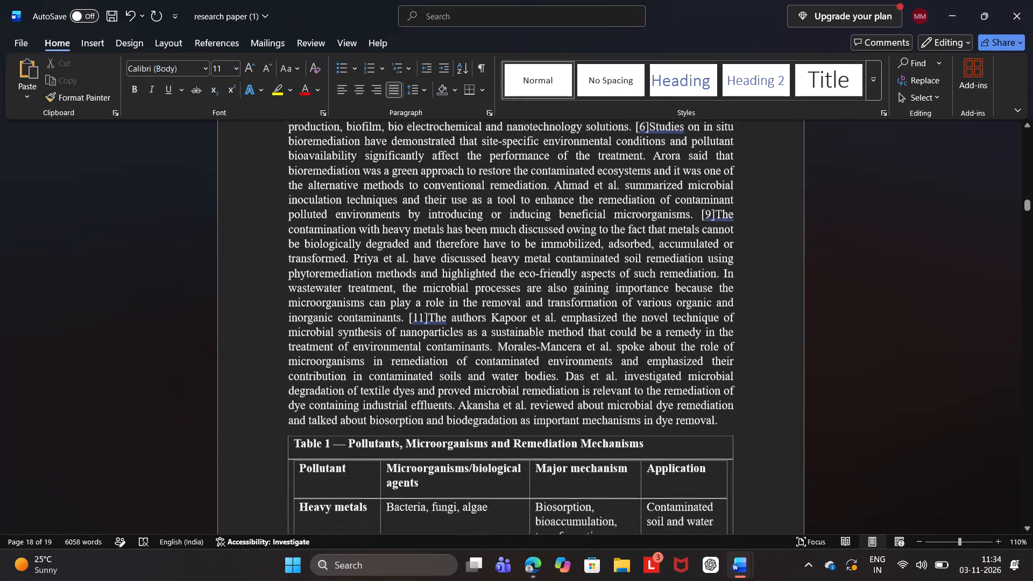
pyautogui.scroll(-1, 467, 277)
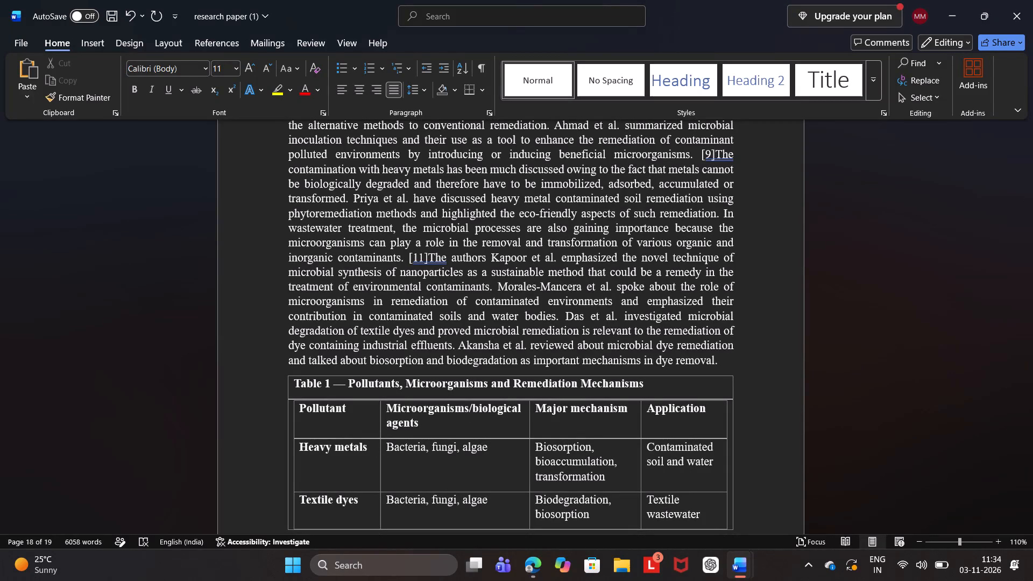
pyautogui.click(551, 256)
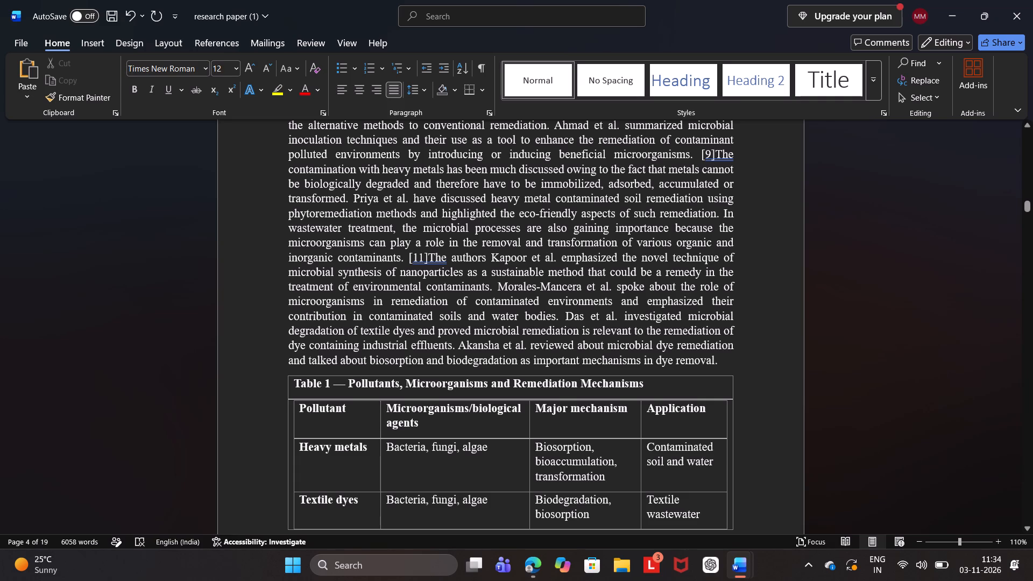
# Review the pages from Table 1 through the research methodology, flow diagram and section 4.2 comparative table.
pyautogui.scroll(-2, 626, 143)
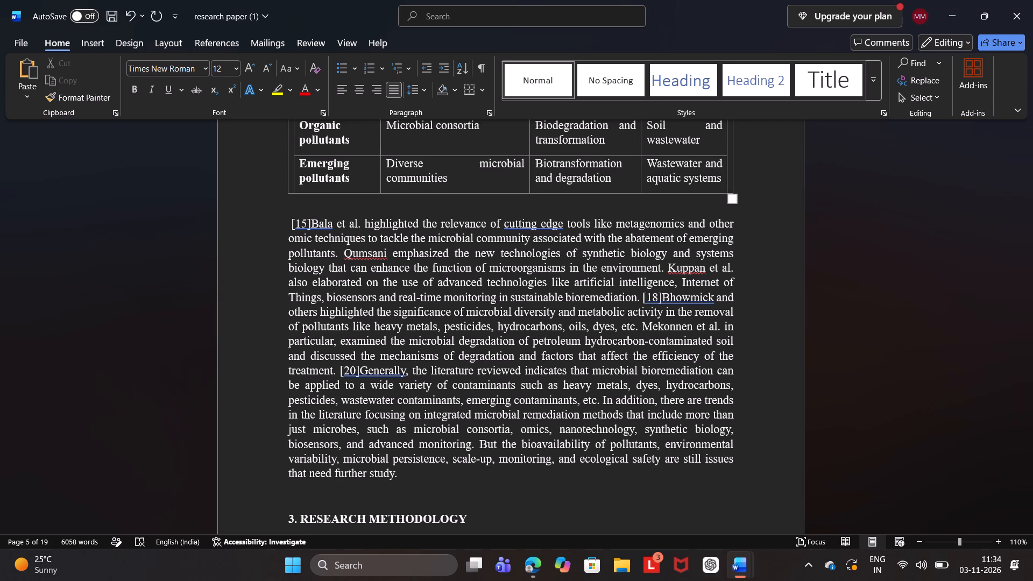
pyautogui.scroll(-5, 522, 170)
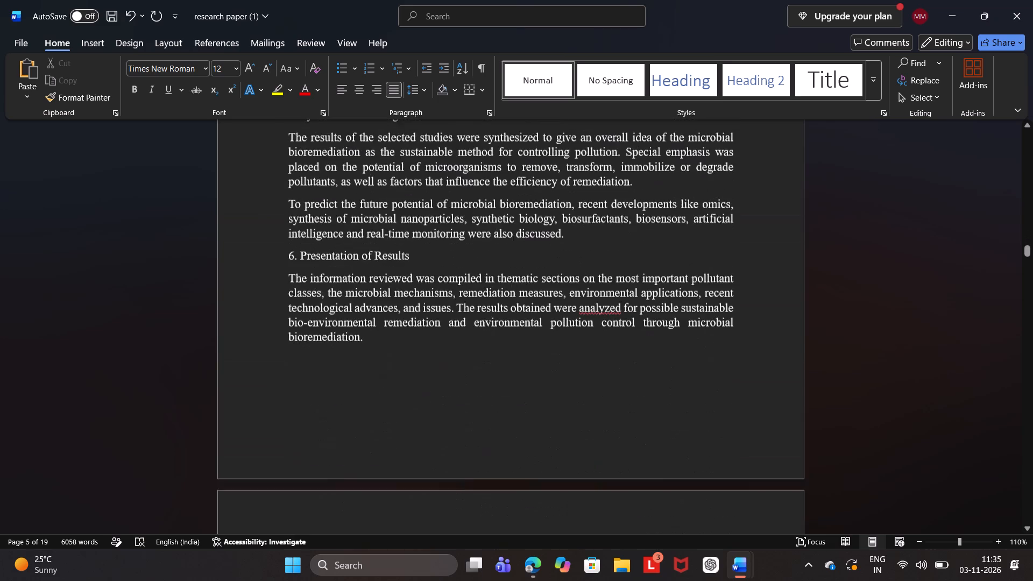
pyautogui.scroll(-3, 522, 170)
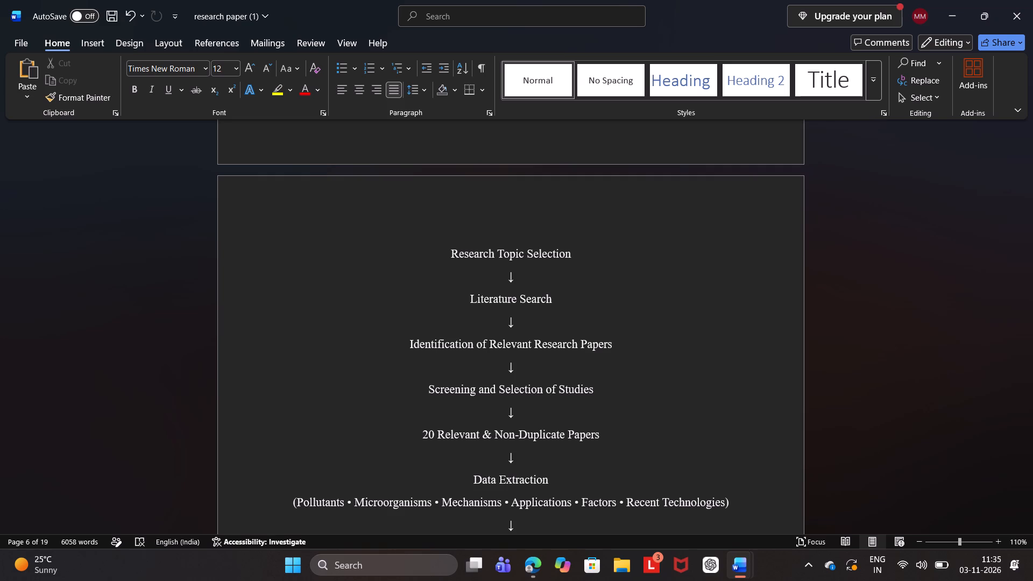
pyautogui.scroll(-7, 522, 170)
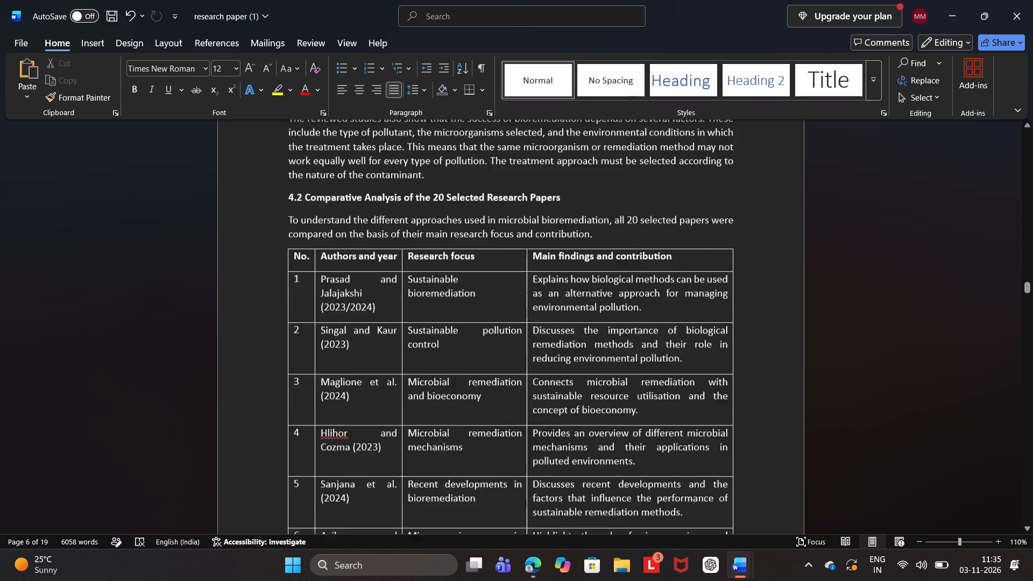
pyautogui.scroll(-3, 522, 170)
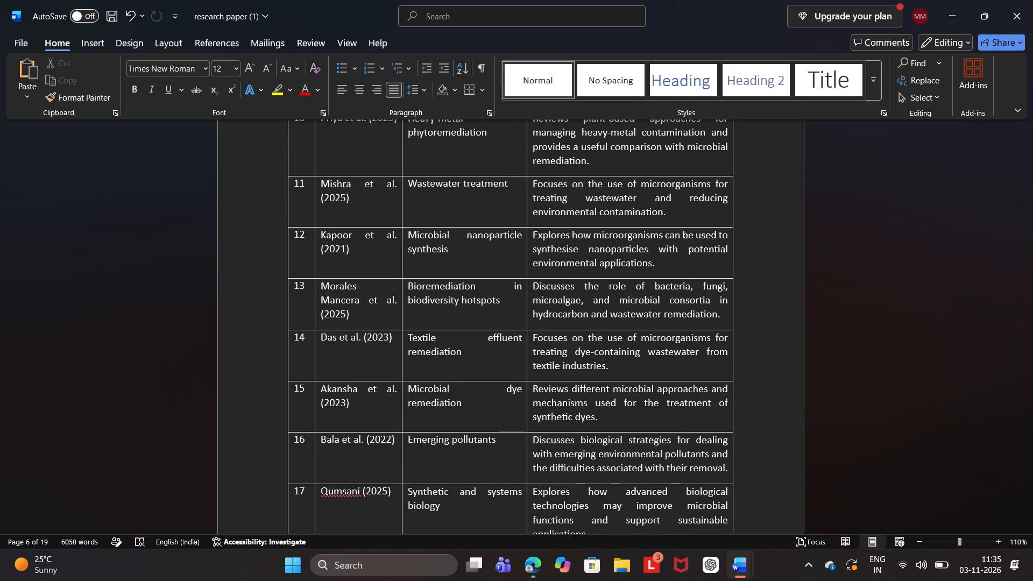
# Review the rest of the section 4.2 comparative table and the following text through section 4.7 for layout and spacing.
pyautogui.scroll(-5, 522, 170)
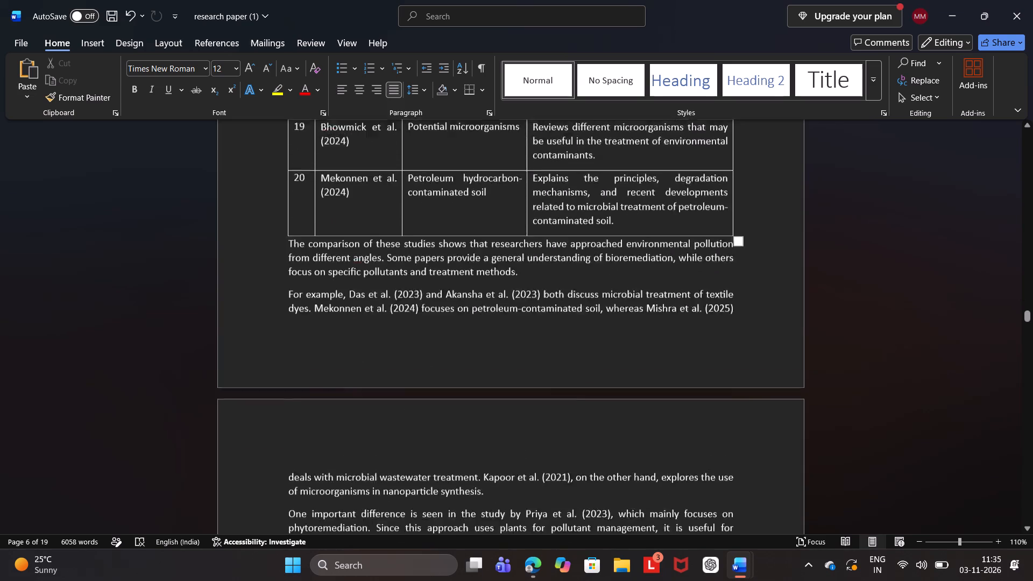
pyautogui.scroll(-3, 522, 170)
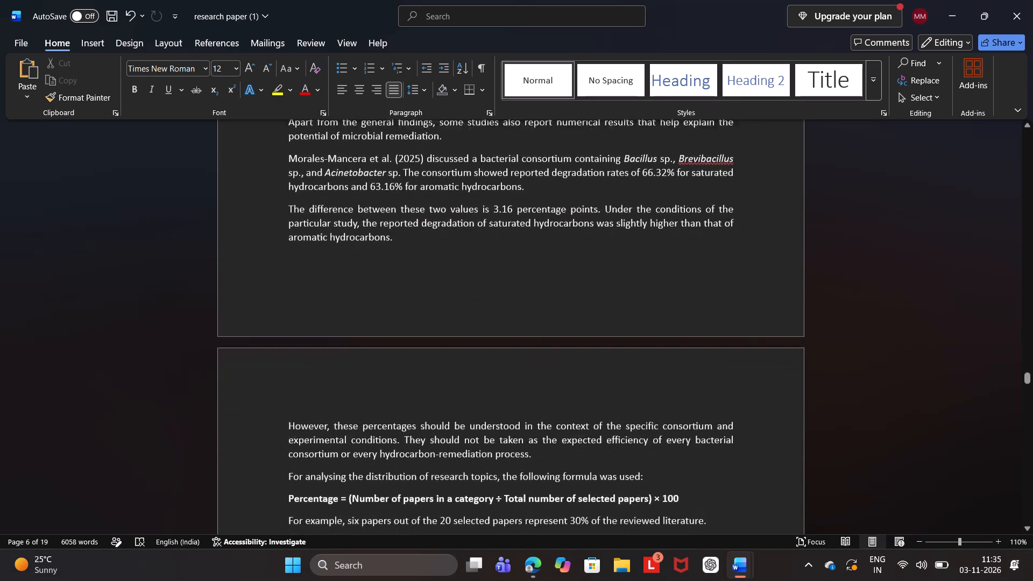
pyautogui.scroll(-1, 522, 170)
pyautogui.scroll(2, 522, 170)
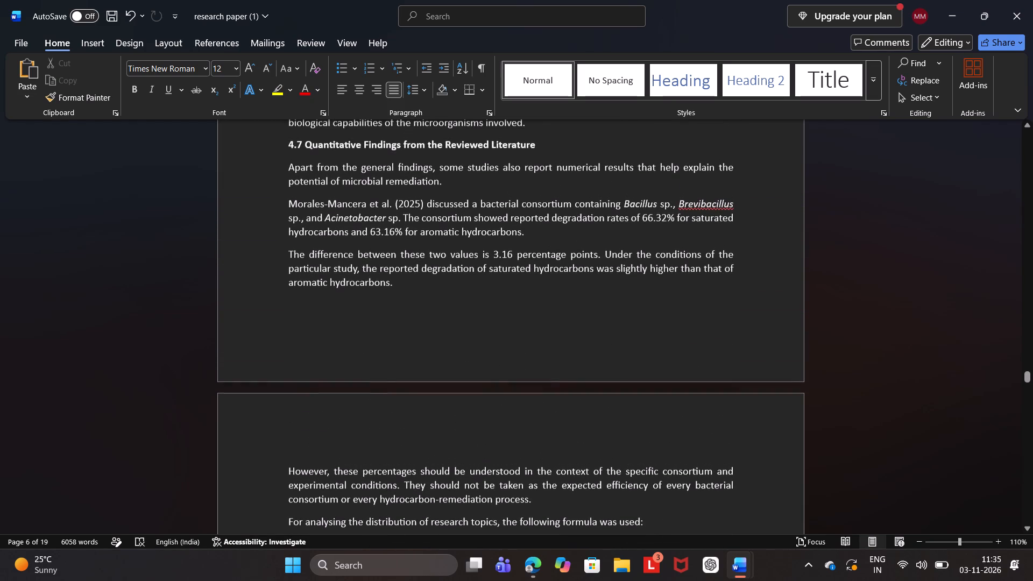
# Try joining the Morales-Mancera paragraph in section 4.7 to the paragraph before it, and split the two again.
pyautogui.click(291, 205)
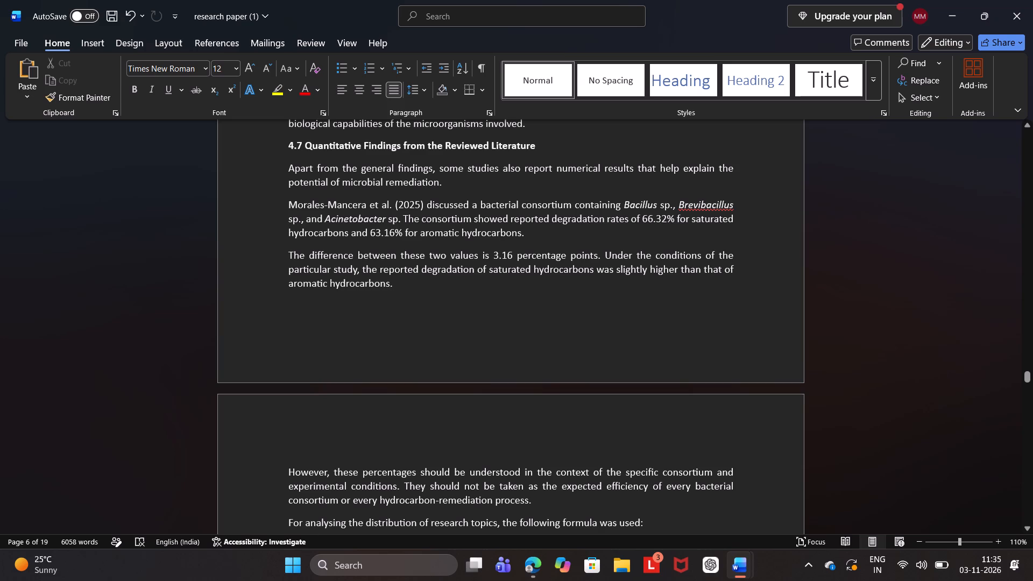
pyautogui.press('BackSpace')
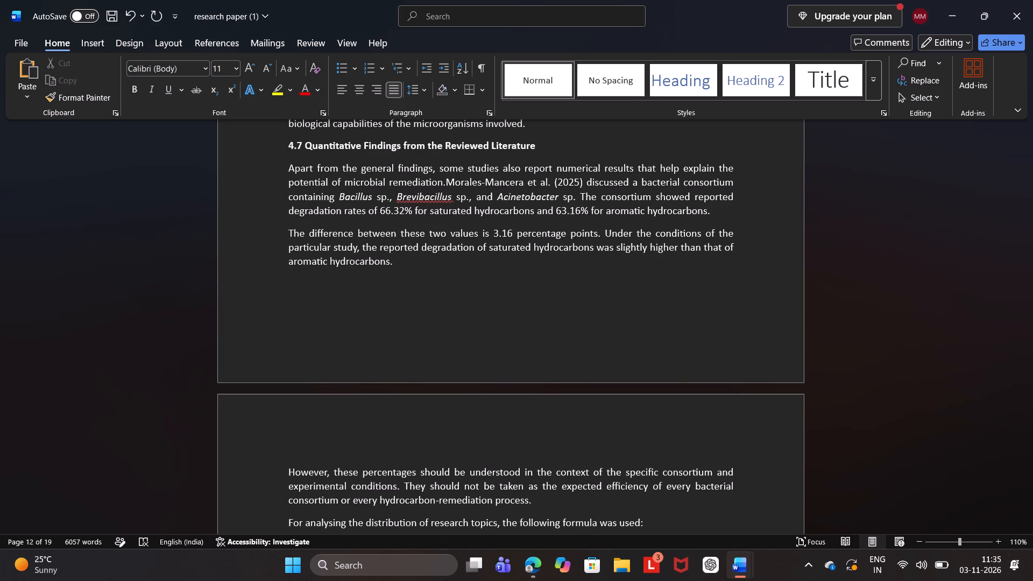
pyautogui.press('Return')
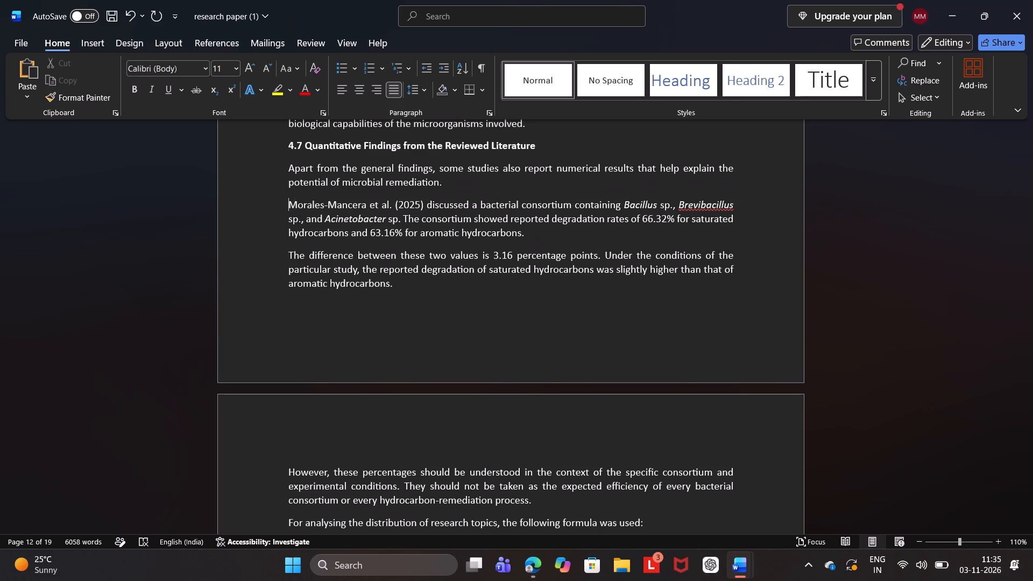
# Review the pages from section 4.8 through the contributions and references, and back to the Figure 4 chart.
pyautogui.scroll(-6, 291, 205)
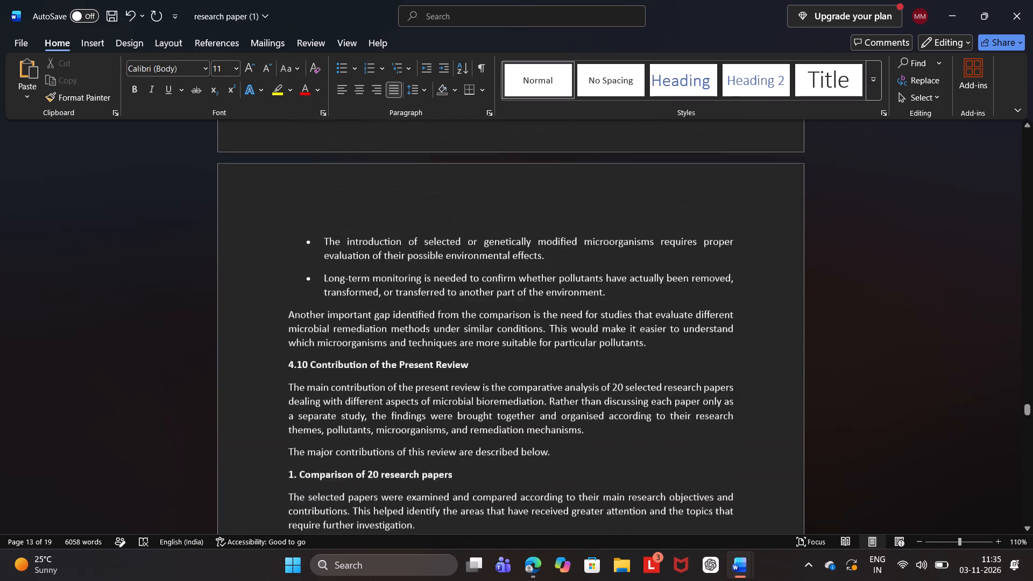
pyautogui.scroll(-3, 291, 205)
pyautogui.scroll(1, 291, 205)
pyautogui.scroll(-1, 291, 205)
pyautogui.scroll(1, 291, 205)
pyautogui.scroll(-1, 291, 205)
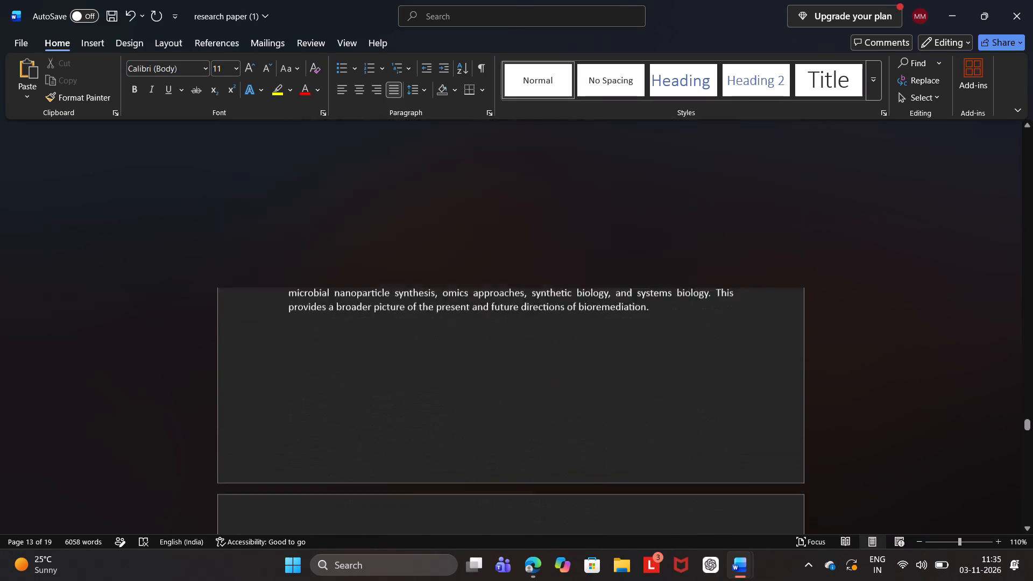
pyautogui.scroll(-1, 291, 205)
pyautogui.scroll(3, 291, 205)
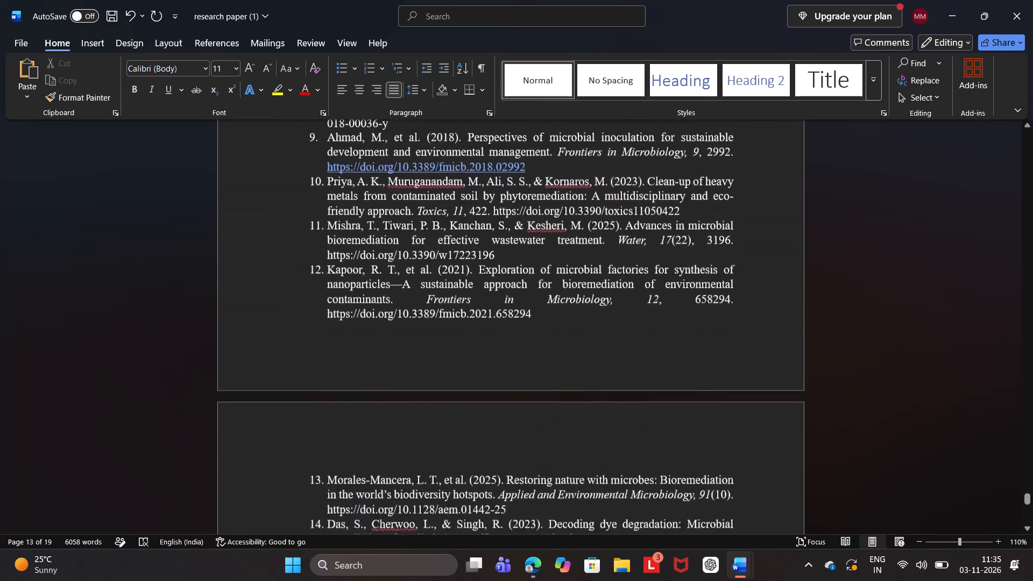
pyautogui.scroll(5, 291, 205)
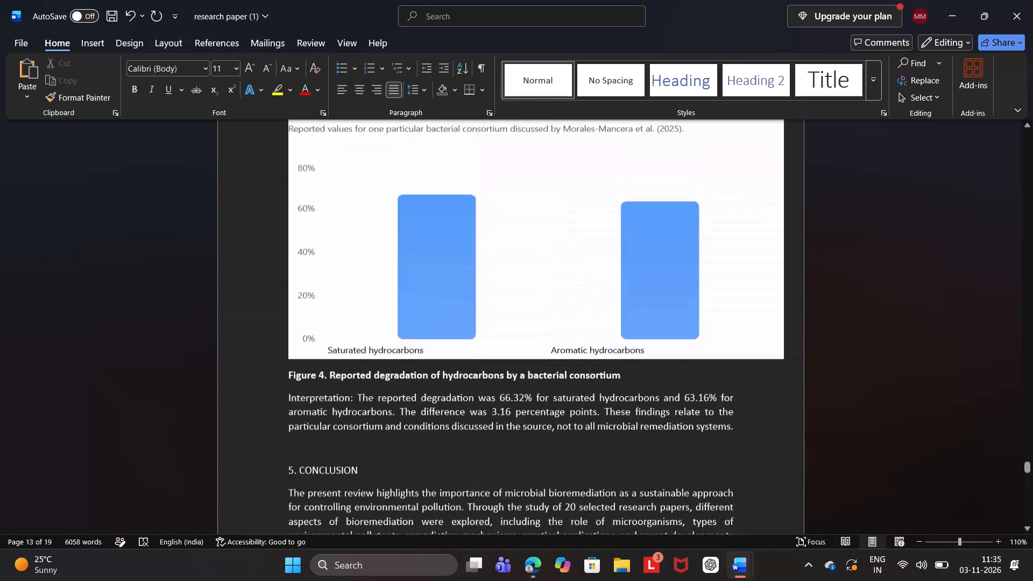
# Narrow the Figure 4 hydrocarbon degradation chart to about 15.9 cm so its right edge meets the text margin.
pyautogui.scroll(2, 291, 205)
pyautogui.scroll(-1, 291, 205)
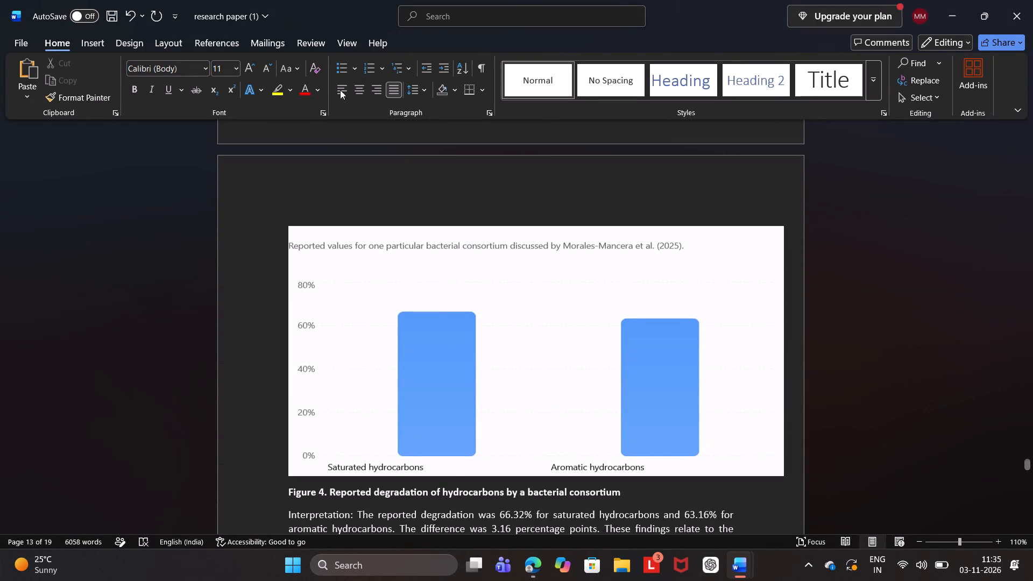
pyautogui.click(435, 256)
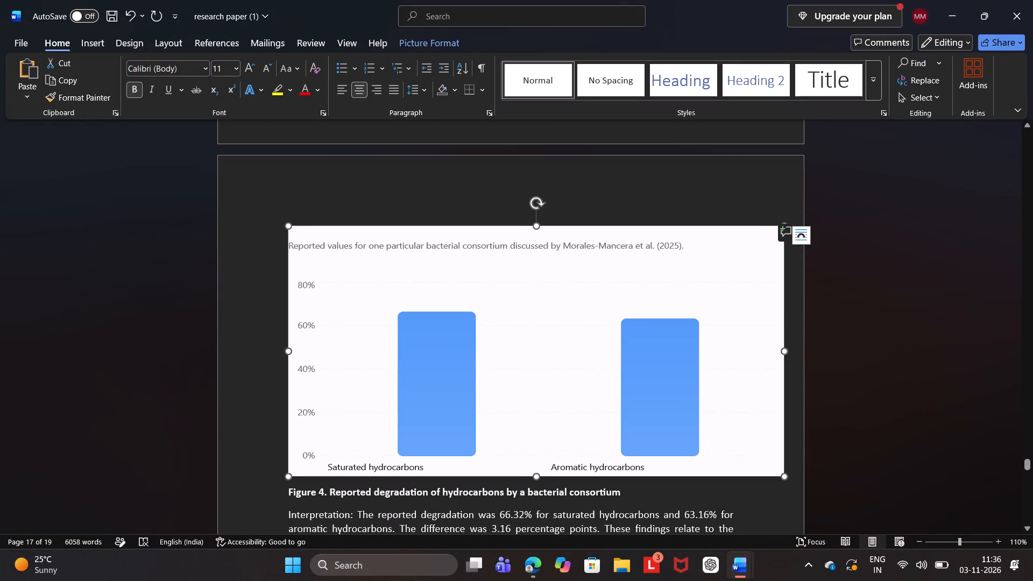
pyautogui.moveTo(782, 352); pyautogui.dragTo(734, 358, button='right')
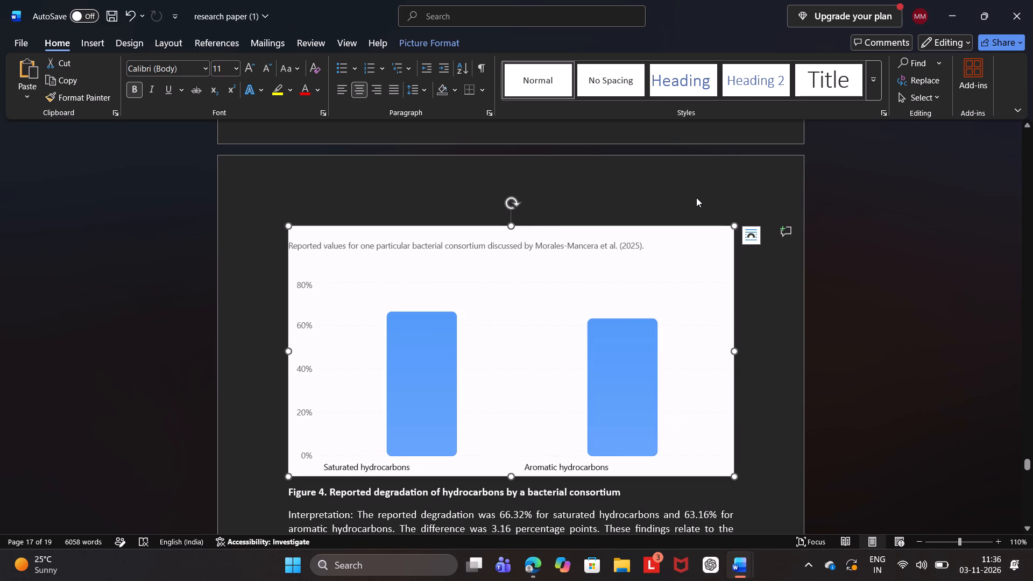
pyautogui.scroll(-1, 696, 197)
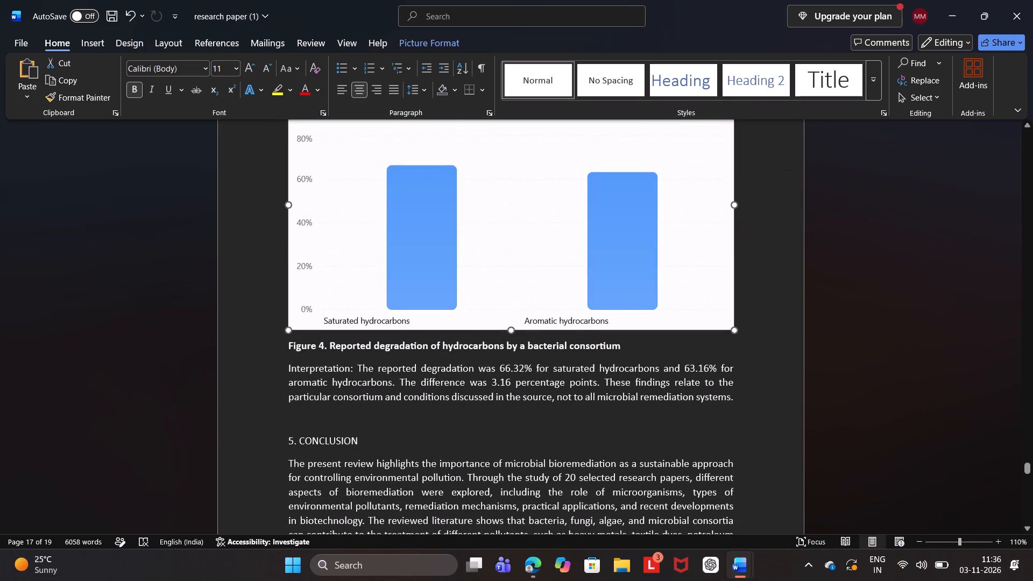
# Narrow the Figure 3 doughnut chart to about 16.1 cm wide so its right edge sits near the text margin.
pyautogui.scroll(4, 696, 197)
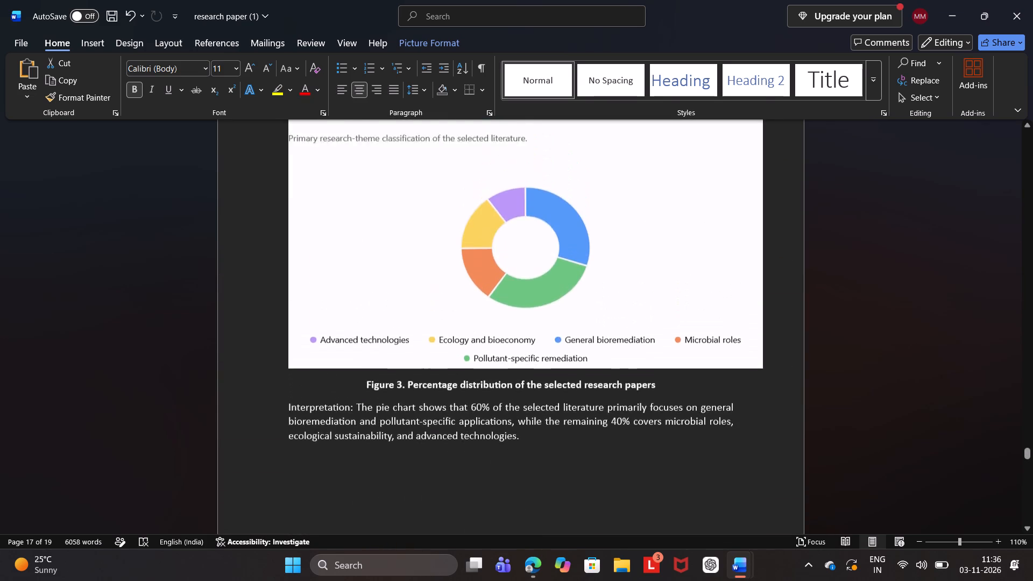
pyautogui.scroll(1, 696, 197)
pyautogui.click(756, 336)
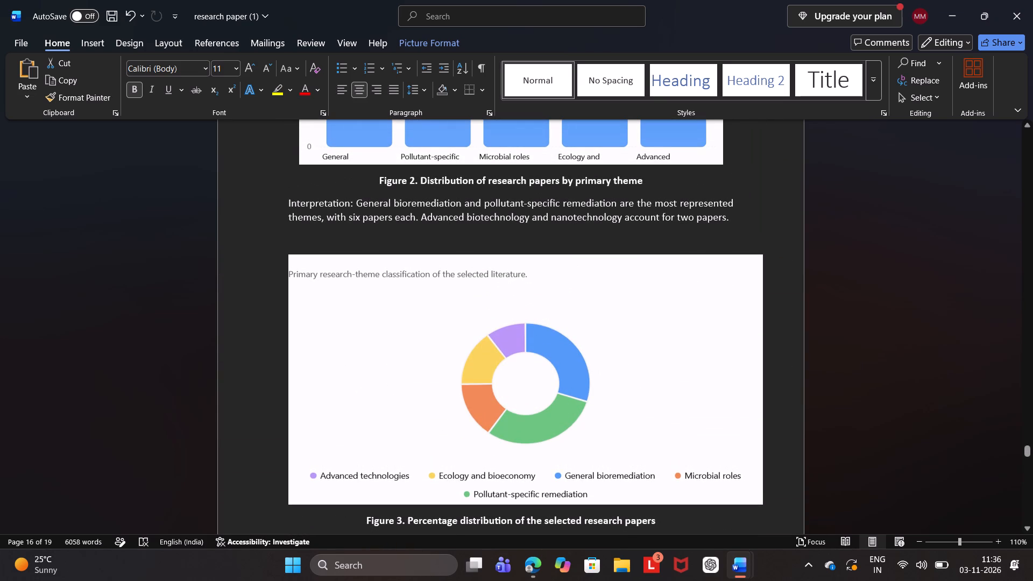
pyautogui.click(745, 340)
pyautogui.click(716, 372)
pyautogui.doubleClick(716, 372)
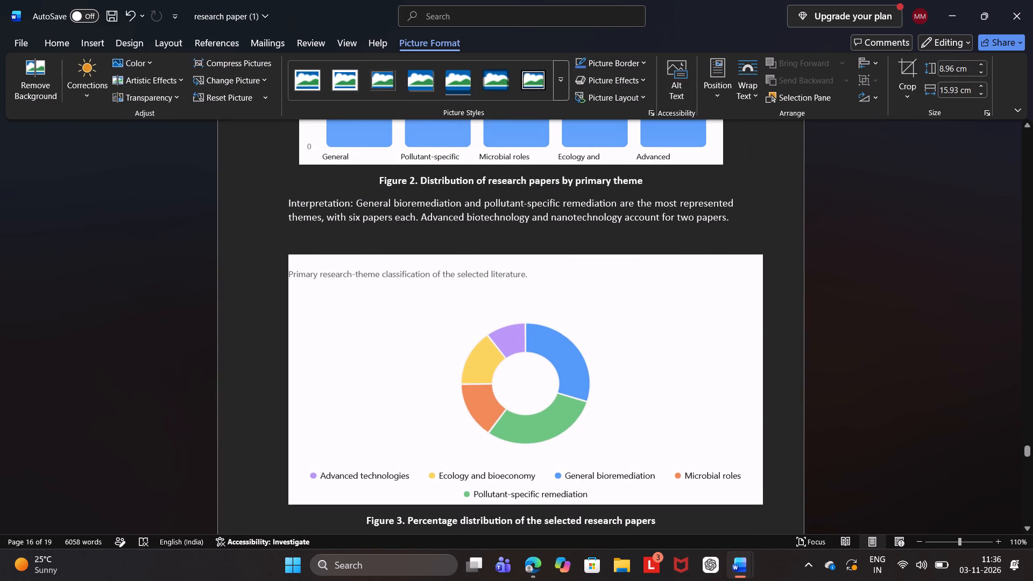
pyautogui.click(684, 362)
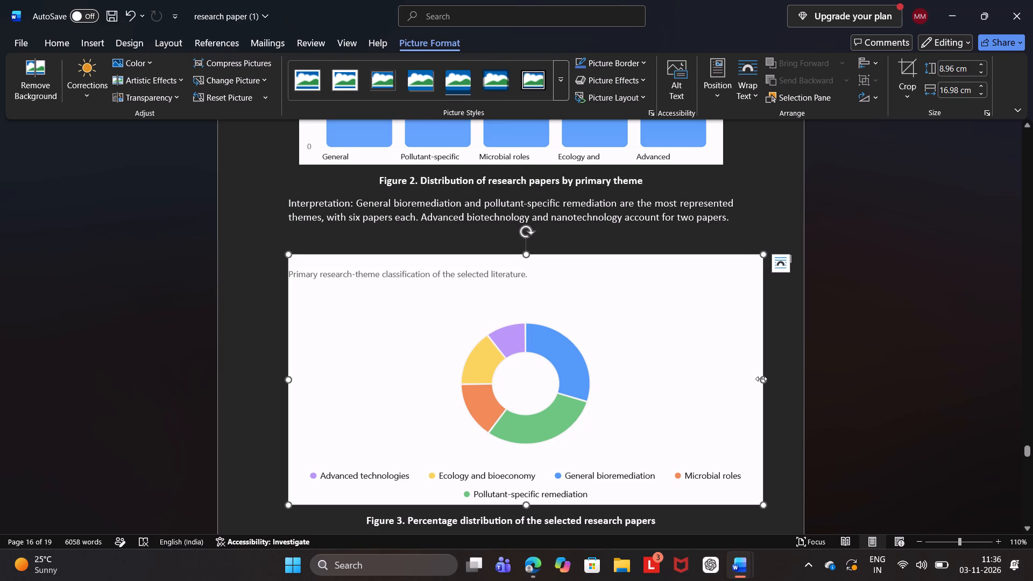
pyautogui.moveTo(761, 374); pyautogui.dragTo(740, 379)
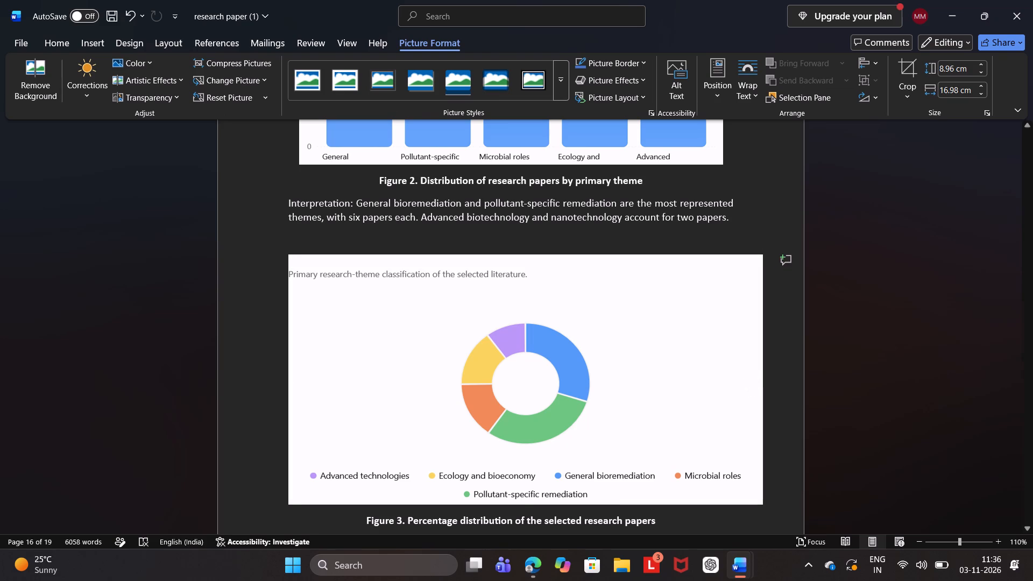
pyautogui.moveTo(761, 381); pyautogui.dragTo(748, 380)
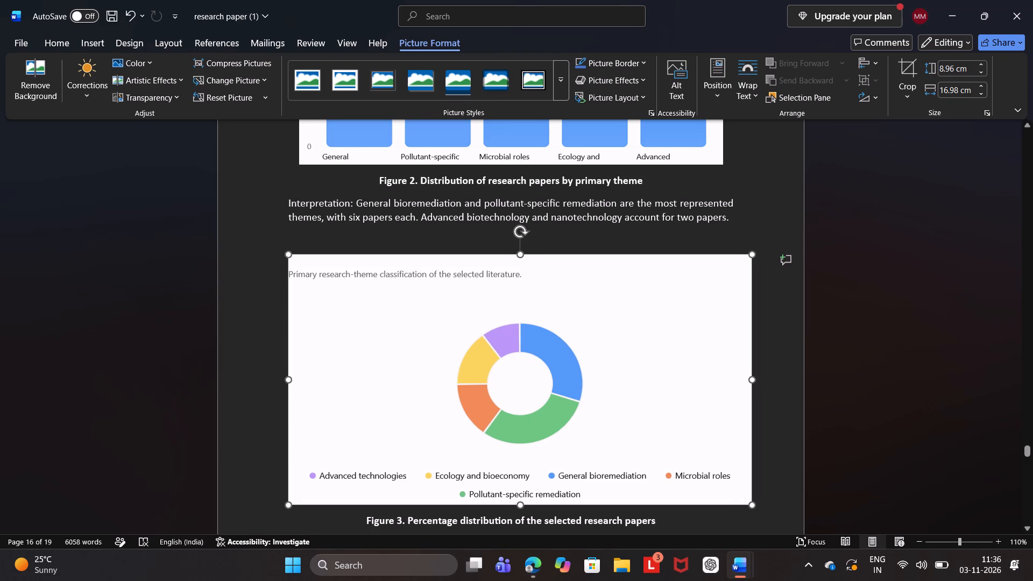
pyautogui.moveTo(748, 380); pyautogui.dragTo(738, 384)
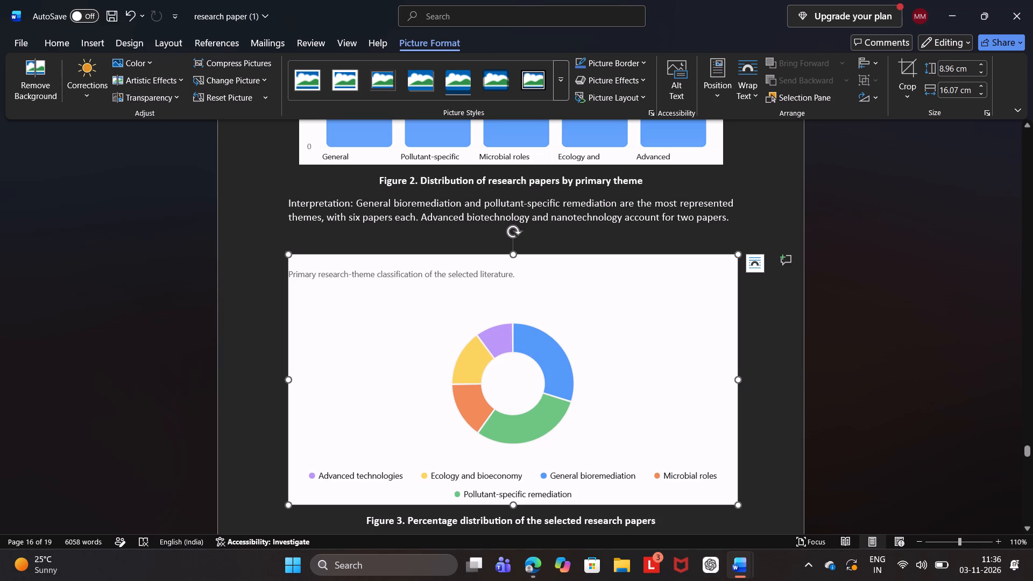
pyautogui.click(769, 371)
# Widen the Figure 2 bar chart slightly so it nearly spans the text width.
pyautogui.scroll(1, 769, 371)
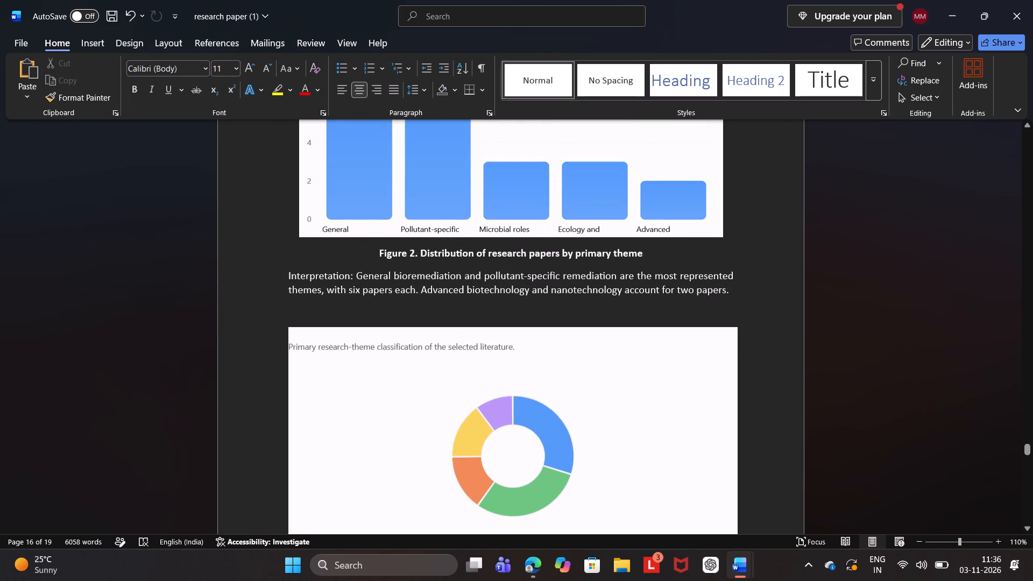
pyautogui.click(698, 222)
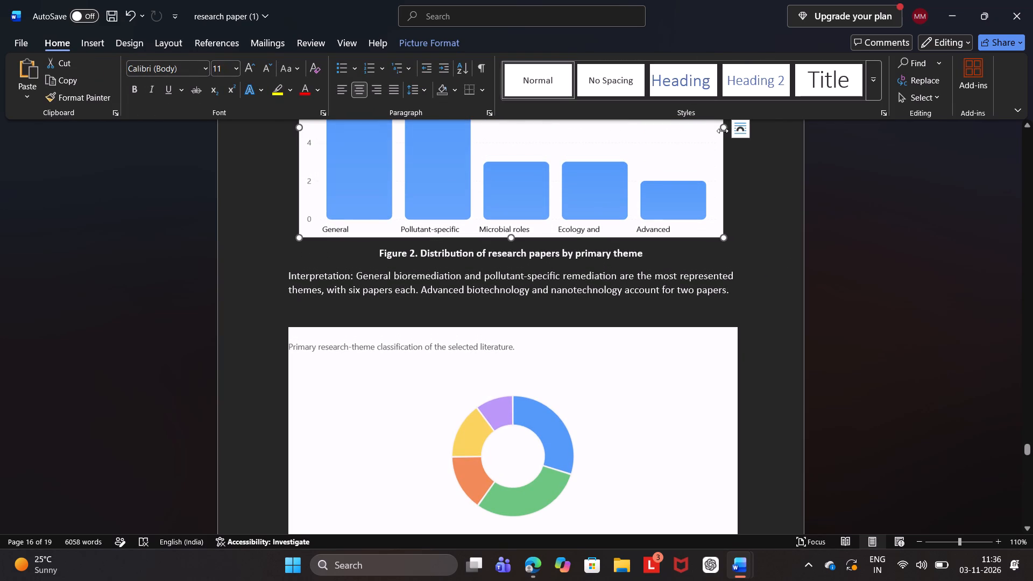
pyautogui.moveTo(723, 130); pyautogui.dragTo(735, 132, button='right')
pyautogui.click(773, 224)
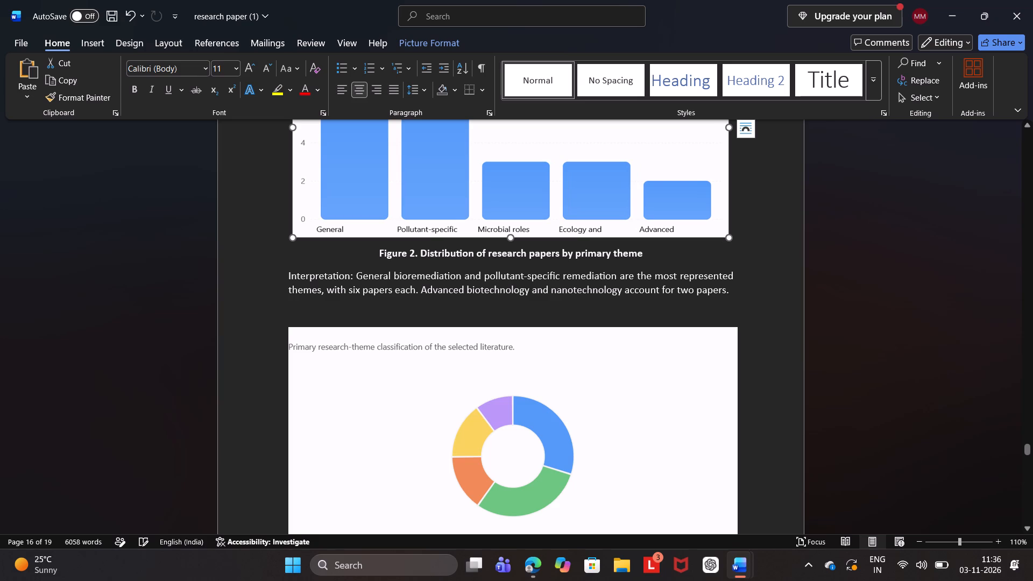
# Review the pages from Figure 2 back up to the section 4.2 comparative table, checking page layout, tables and captions.
pyautogui.scroll(1, 773, 224)
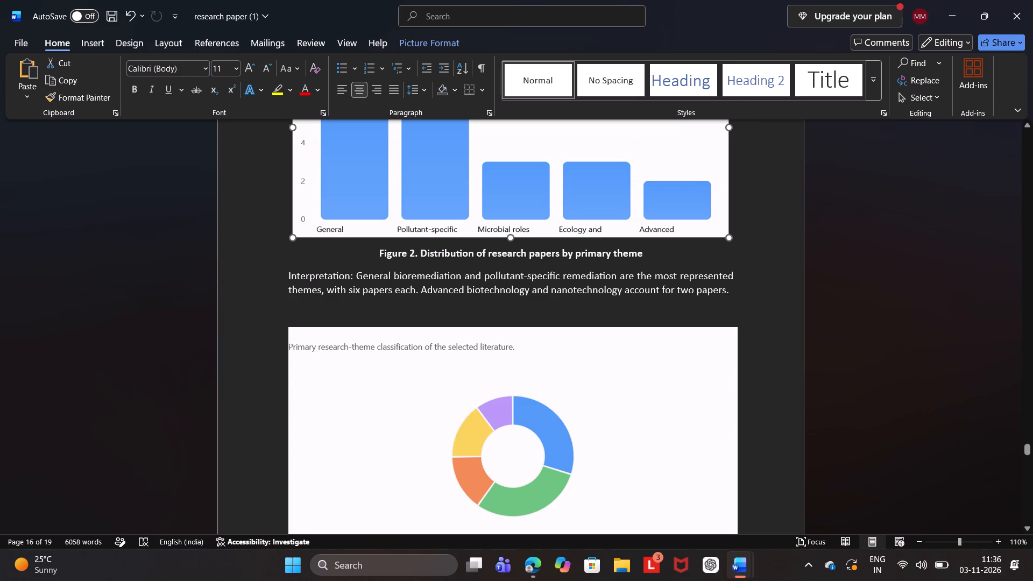
pyautogui.scroll(6, 773, 224)
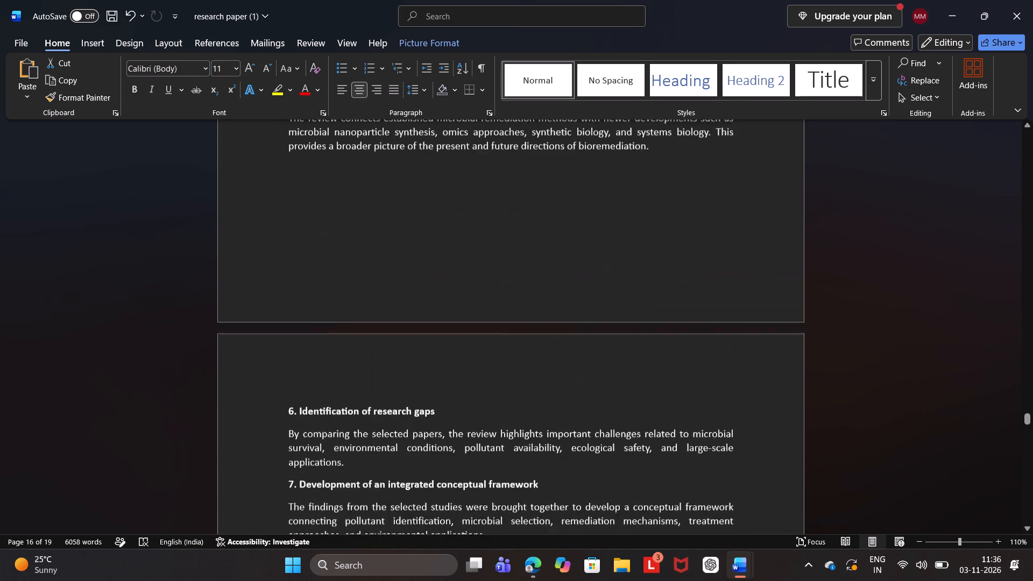
pyautogui.scroll(6, 773, 224)
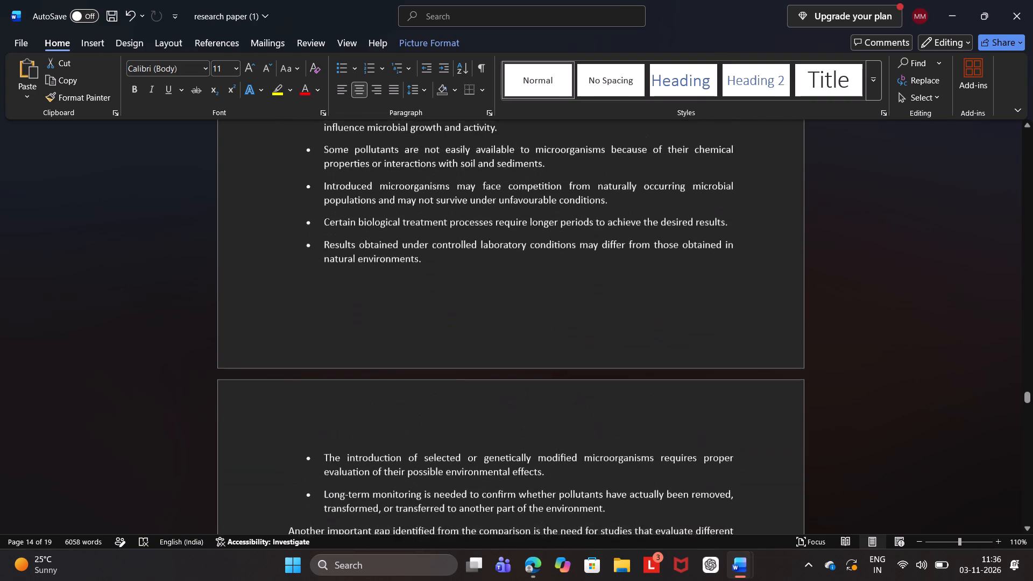
pyautogui.scroll(5, 773, 224)
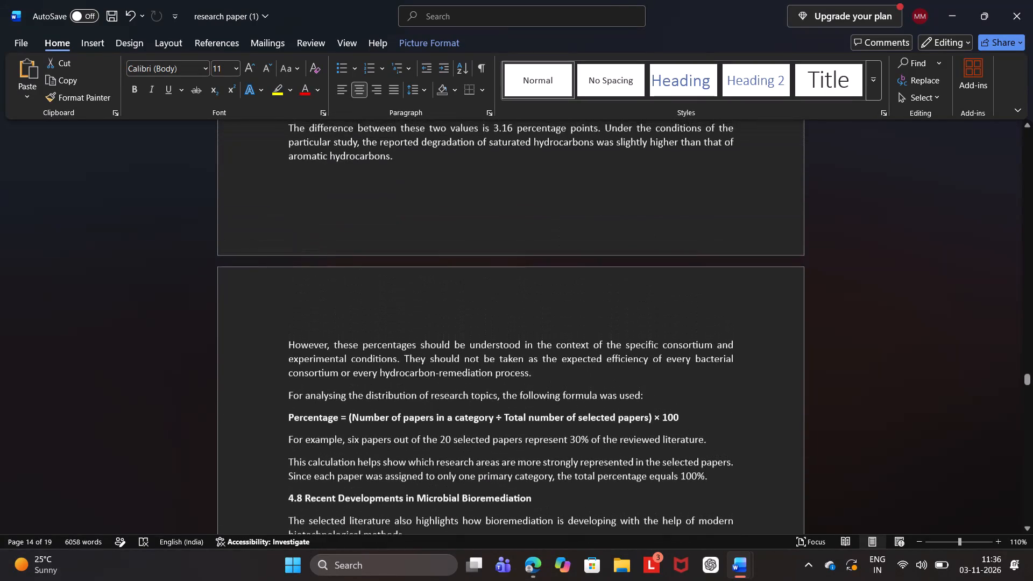
pyautogui.scroll(5, 773, 224)
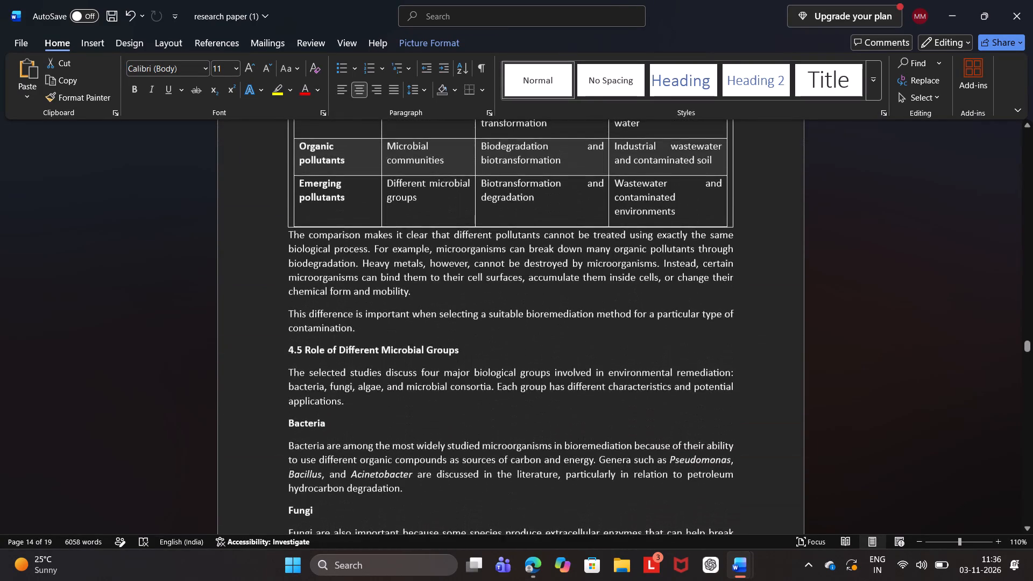
pyautogui.scroll(3, 773, 224)
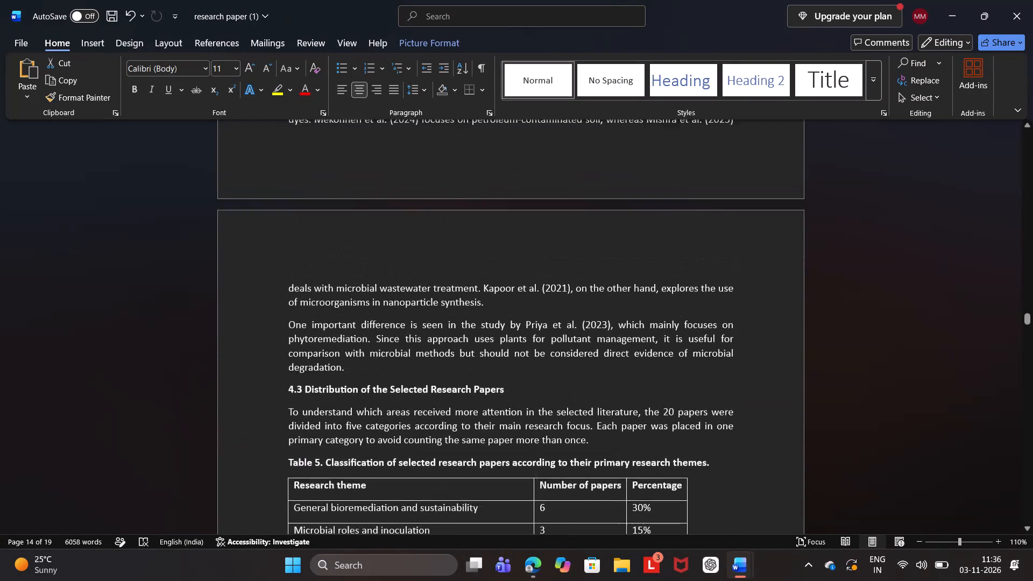
pyautogui.scroll(6, 773, 224)
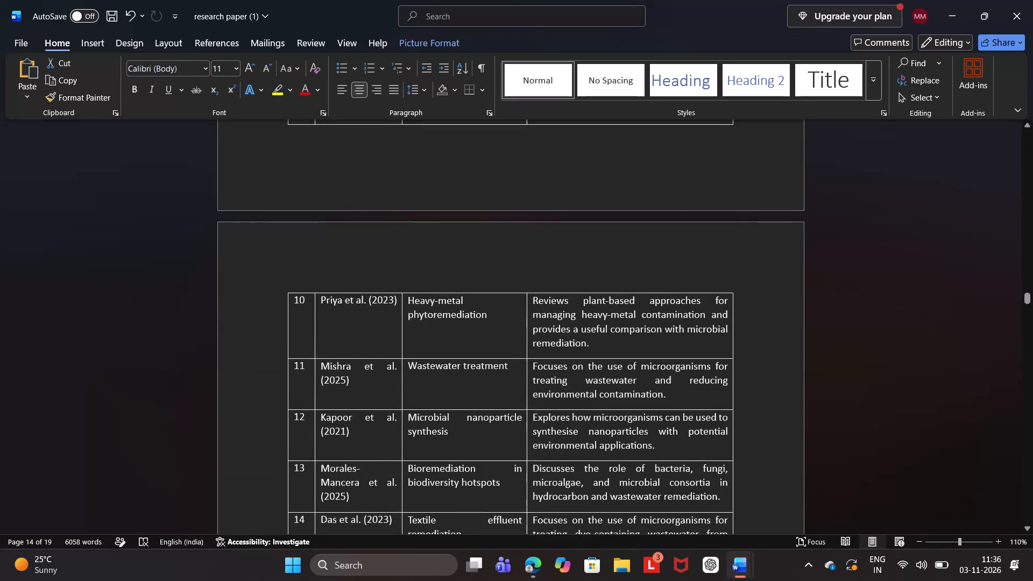
pyautogui.scroll(2, 773, 224)
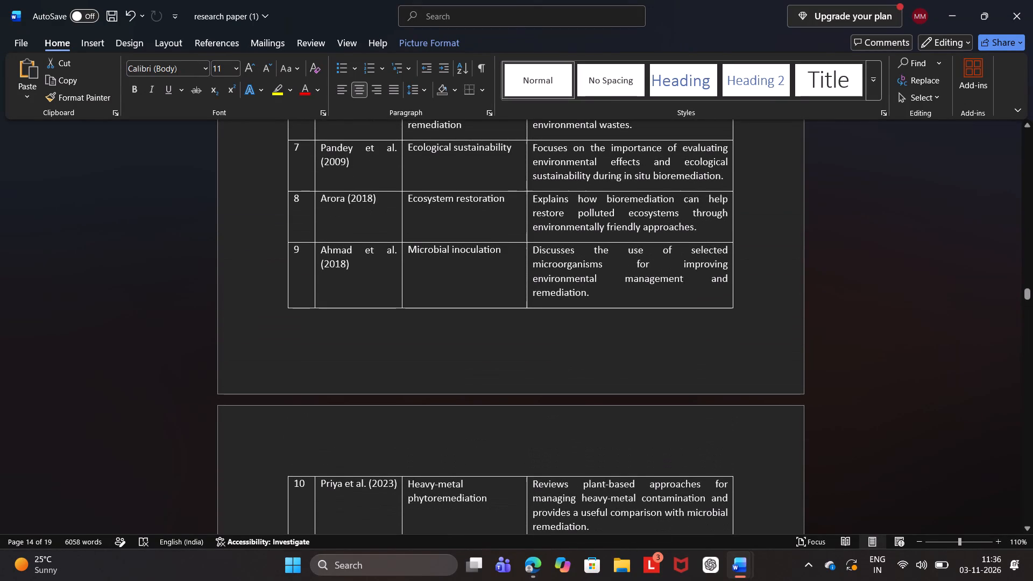
pyautogui.scroll(4, 773, 224)
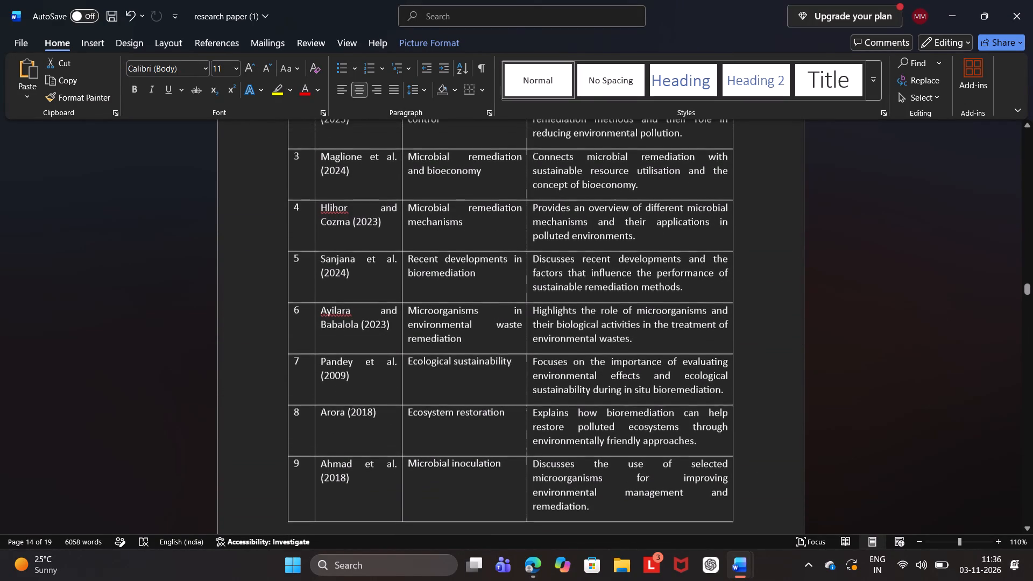
pyautogui.scroll(2, 773, 224)
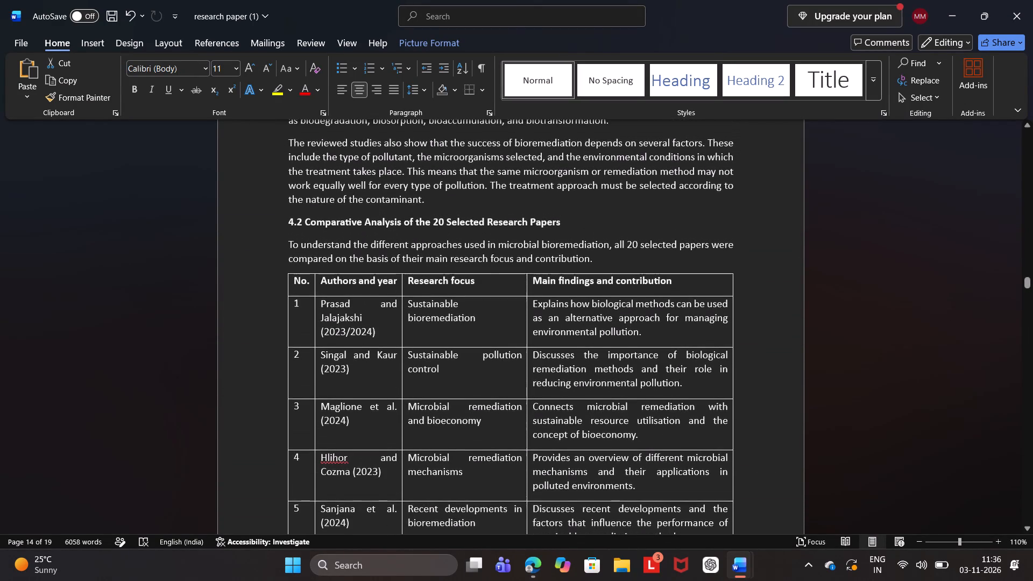
pyautogui.scroll(1, 773, 224)
pyautogui.scroll(-1, 773, 224)
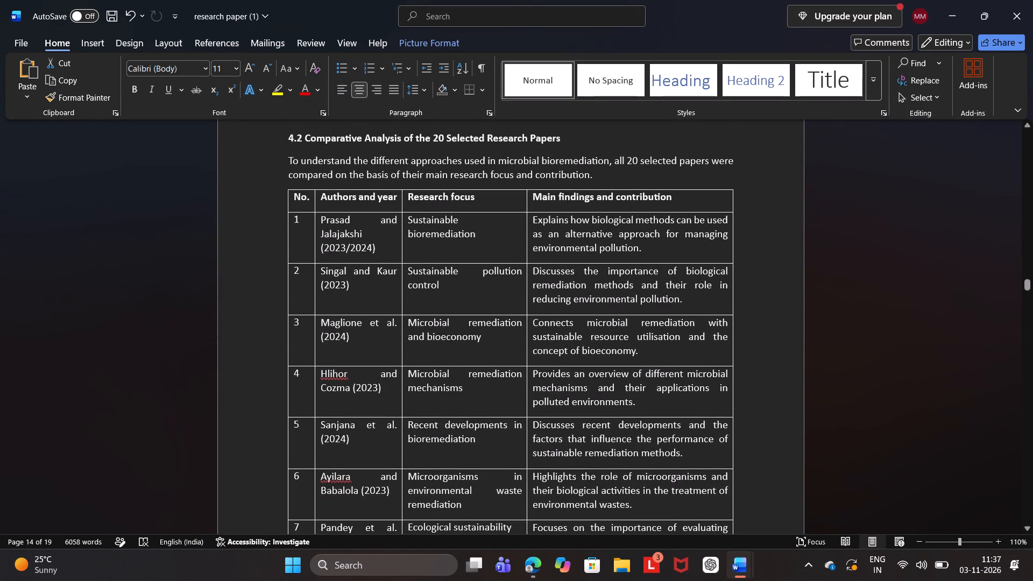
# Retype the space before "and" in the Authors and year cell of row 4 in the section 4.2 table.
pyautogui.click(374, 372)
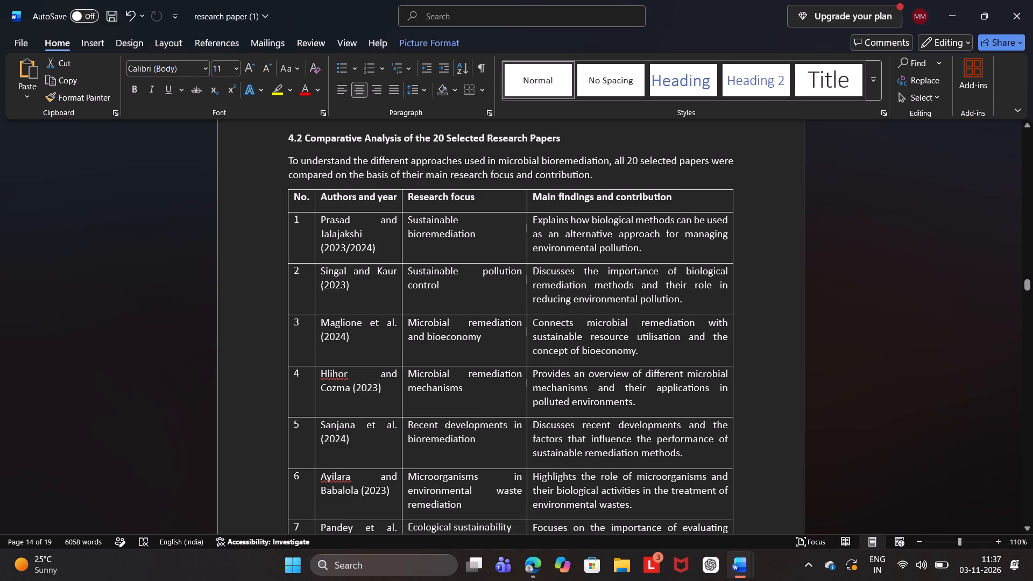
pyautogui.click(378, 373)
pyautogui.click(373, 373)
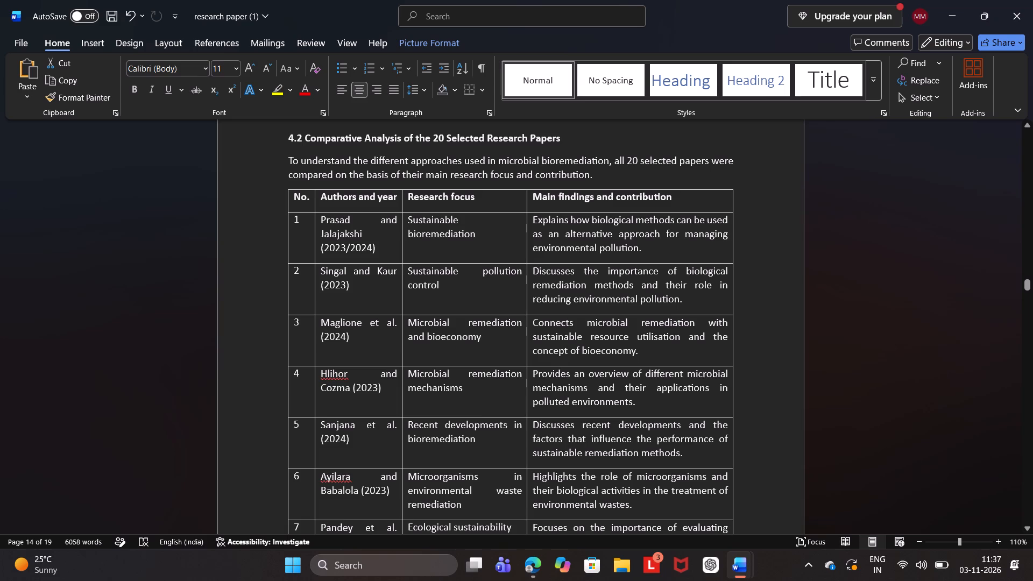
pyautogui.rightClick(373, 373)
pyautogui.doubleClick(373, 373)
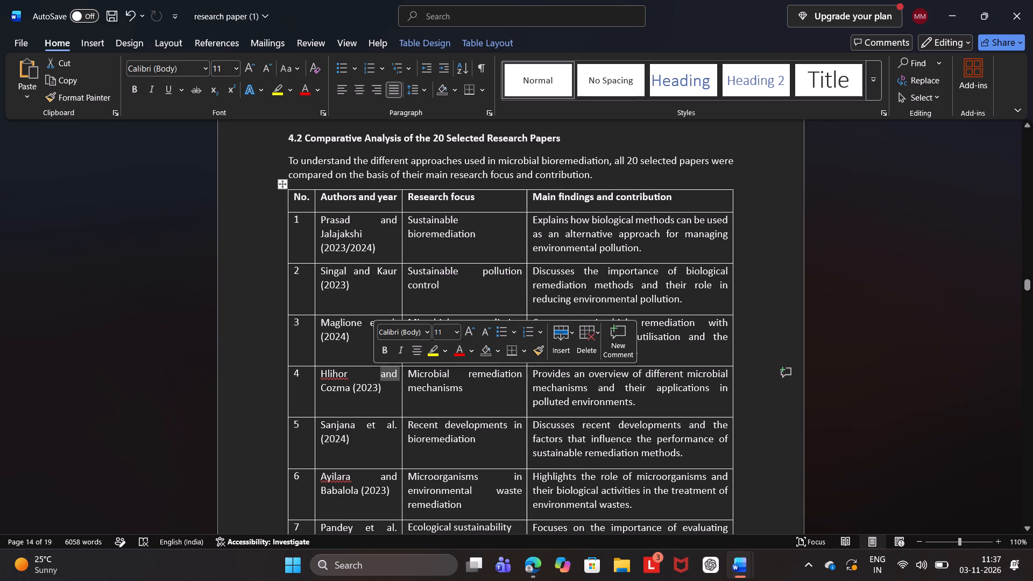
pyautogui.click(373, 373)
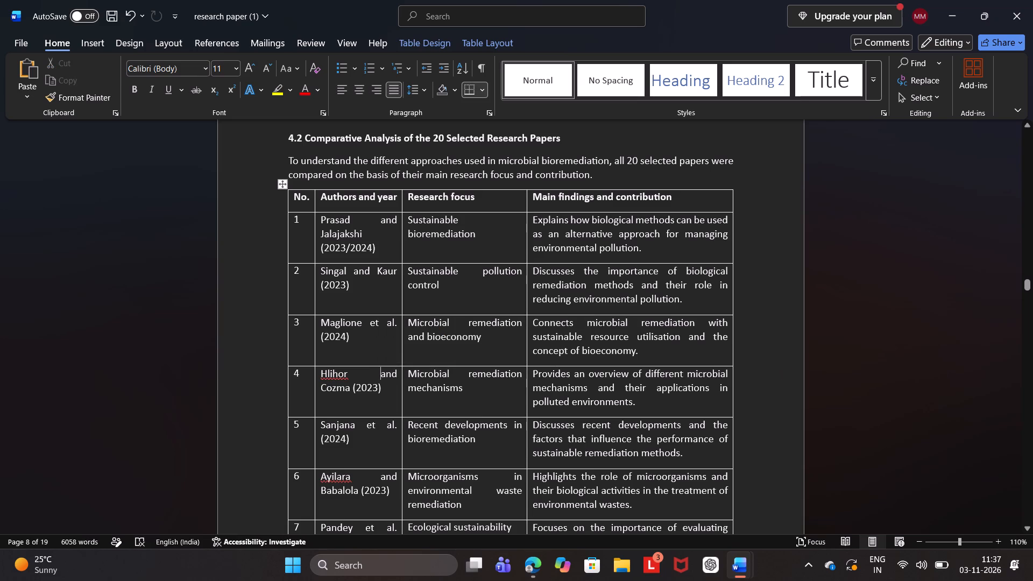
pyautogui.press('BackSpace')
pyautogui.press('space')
# Narrow the Authors and year column of the section 4.2 comparative table, widening Research focus so "Sustainable bioremediation" fits on one line.
pyautogui.scroll(1, 421, 355)
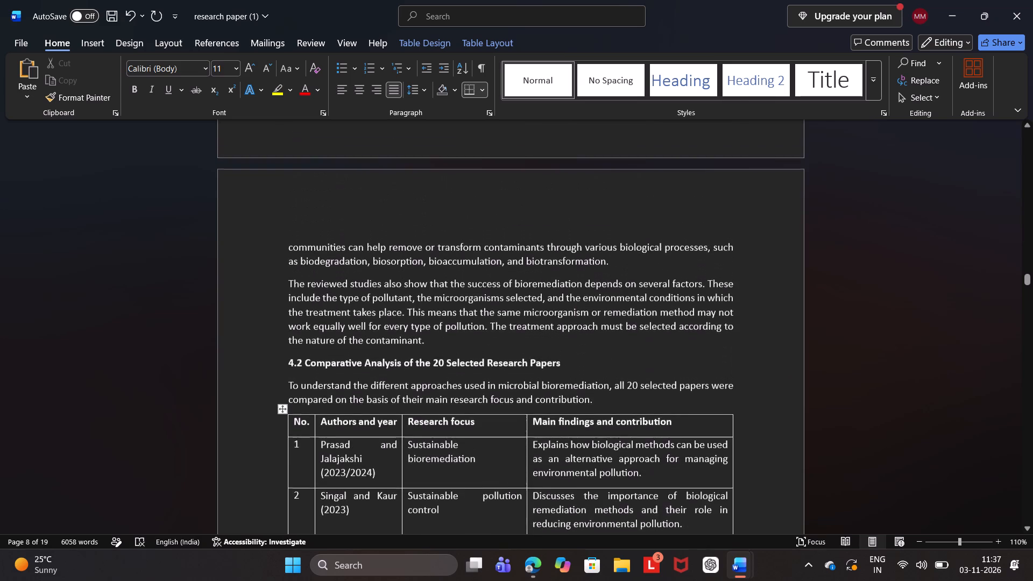
pyautogui.scroll(1, 421, 355)
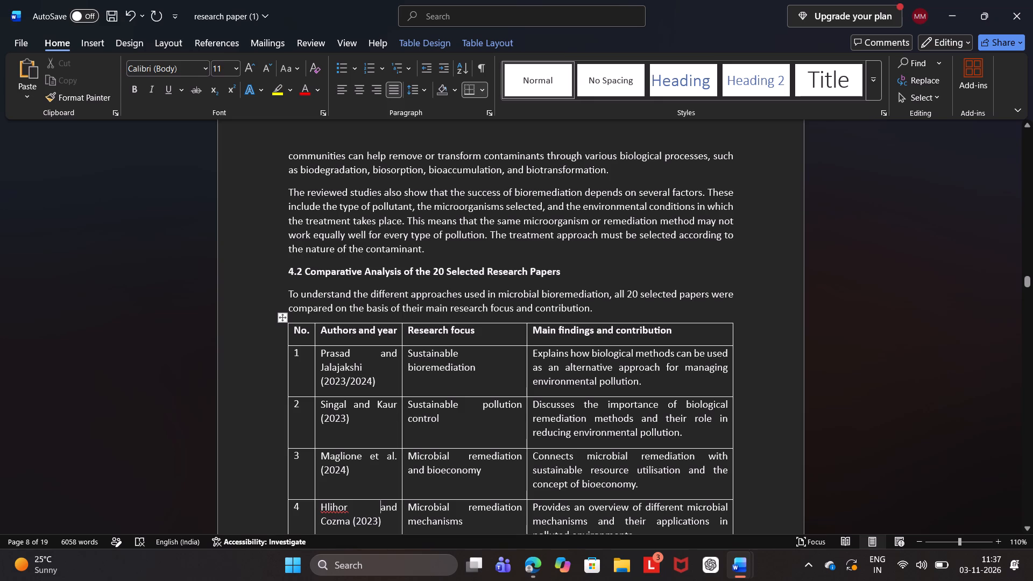
pyautogui.moveTo(401, 382); pyautogui.dragTo(410, 382, button='right')
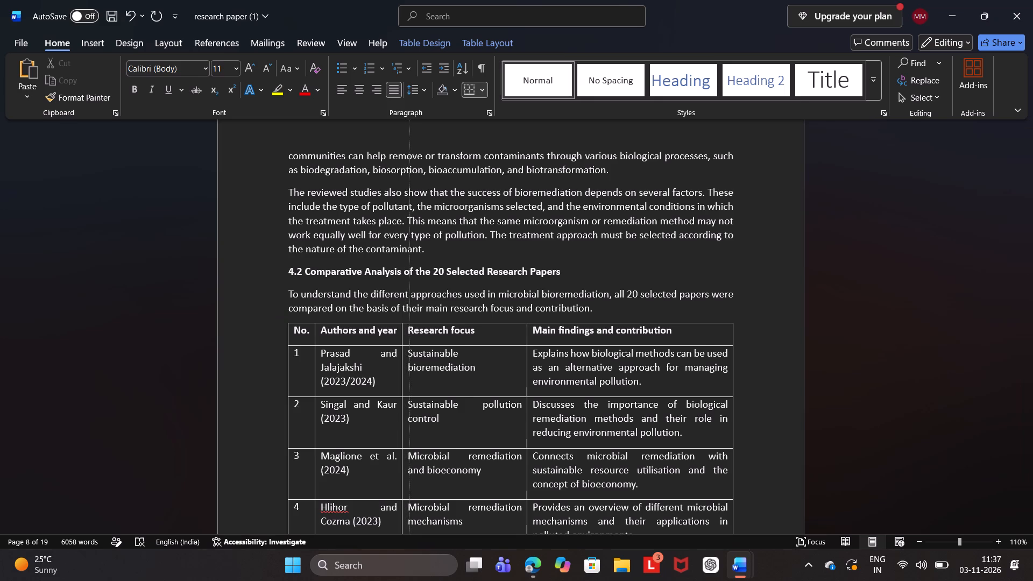
pyautogui.moveTo(410, 382); pyautogui.dragTo(384, 391, button='right')
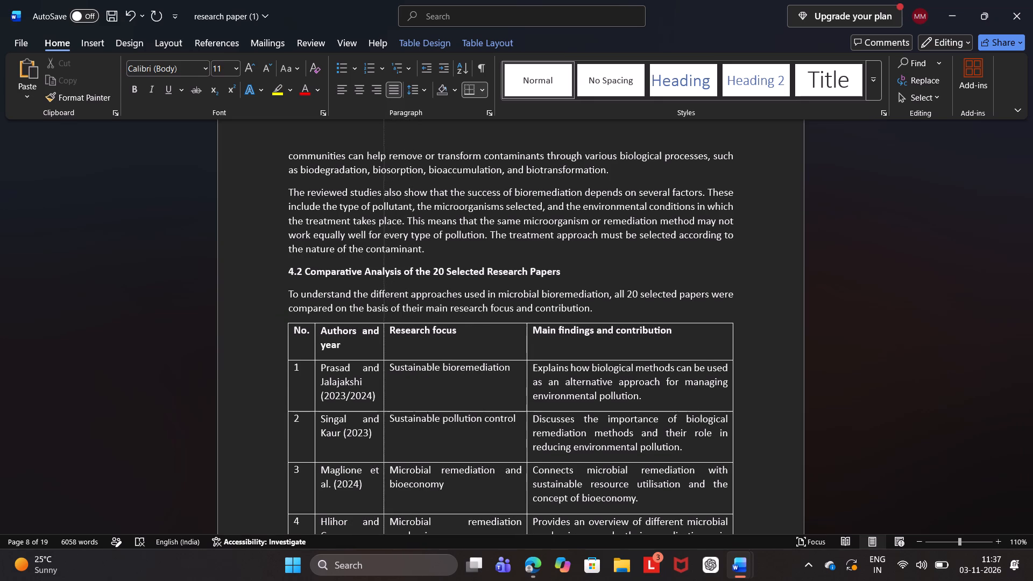
pyautogui.moveTo(384, 391); pyautogui.dragTo(376, 391, button='right')
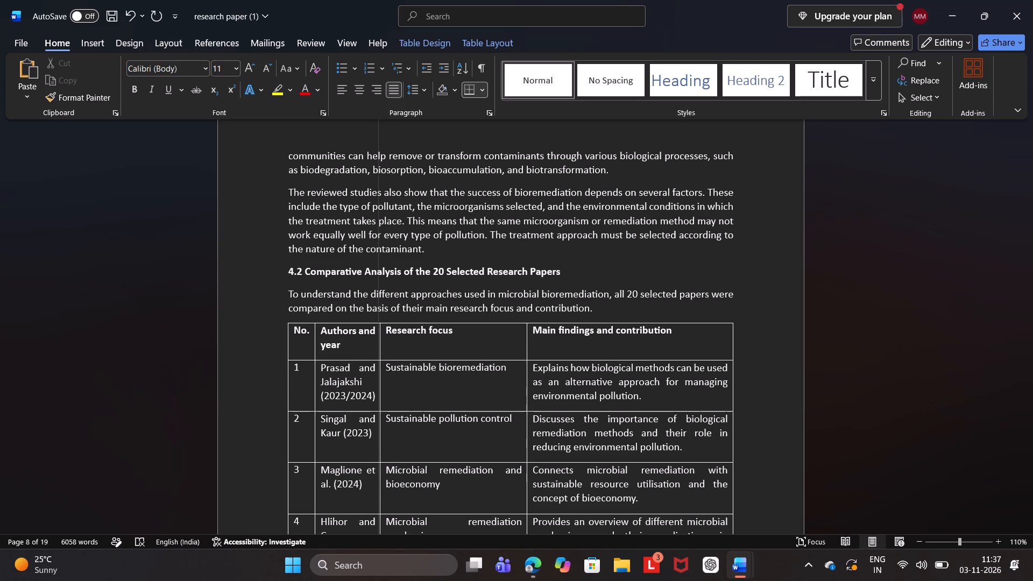
pyautogui.moveTo(376, 391); pyautogui.dragTo(370, 393, button='right')
# Examine the comparative table's text wrapping and spacing down to row 20 and the paragraphs that follow it.
pyautogui.scroll(-1, 430, 417)
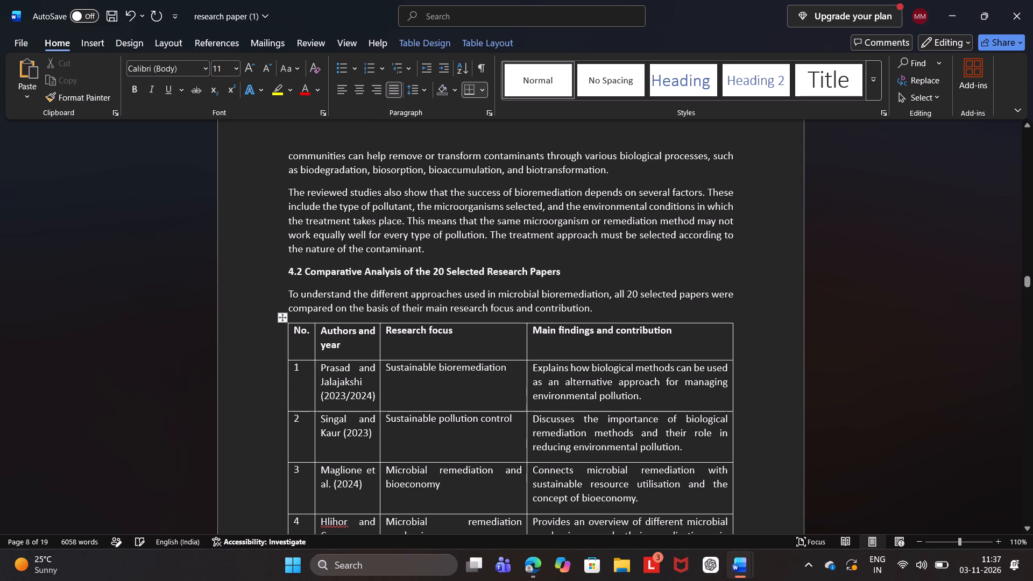
pyautogui.scroll(-3, 430, 417)
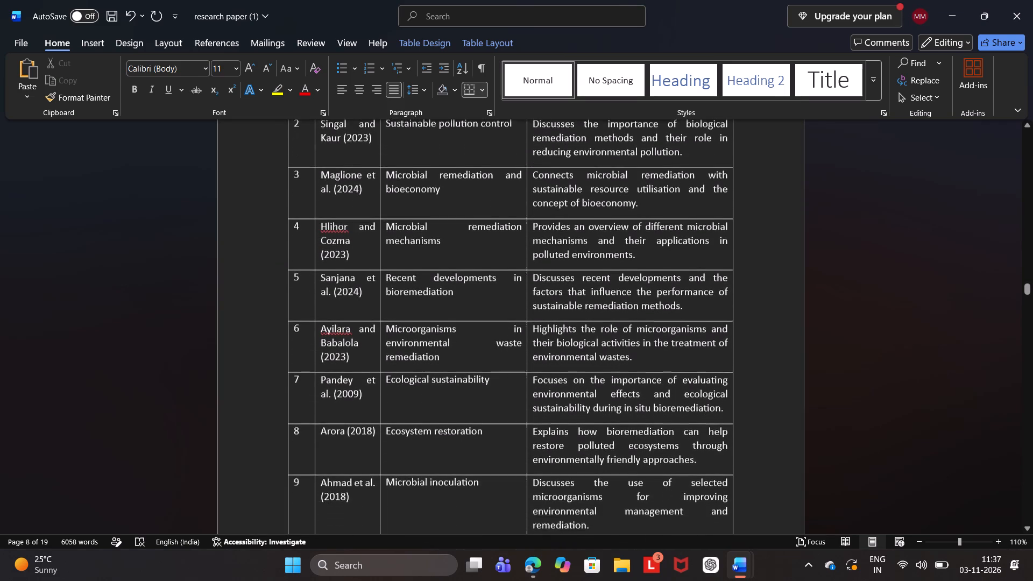
pyautogui.scroll(-4, 430, 417)
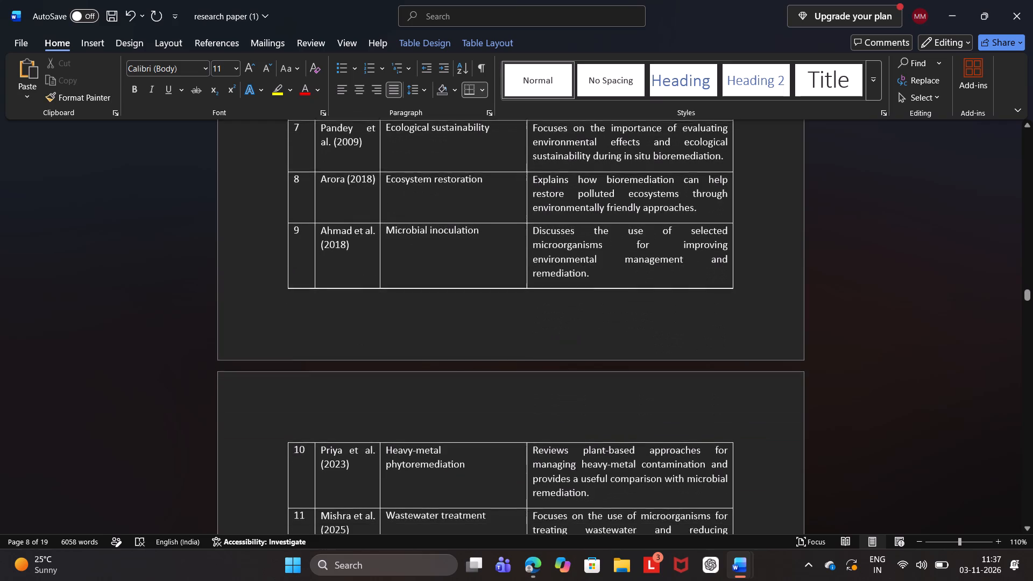
pyautogui.scroll(-2, 430, 417)
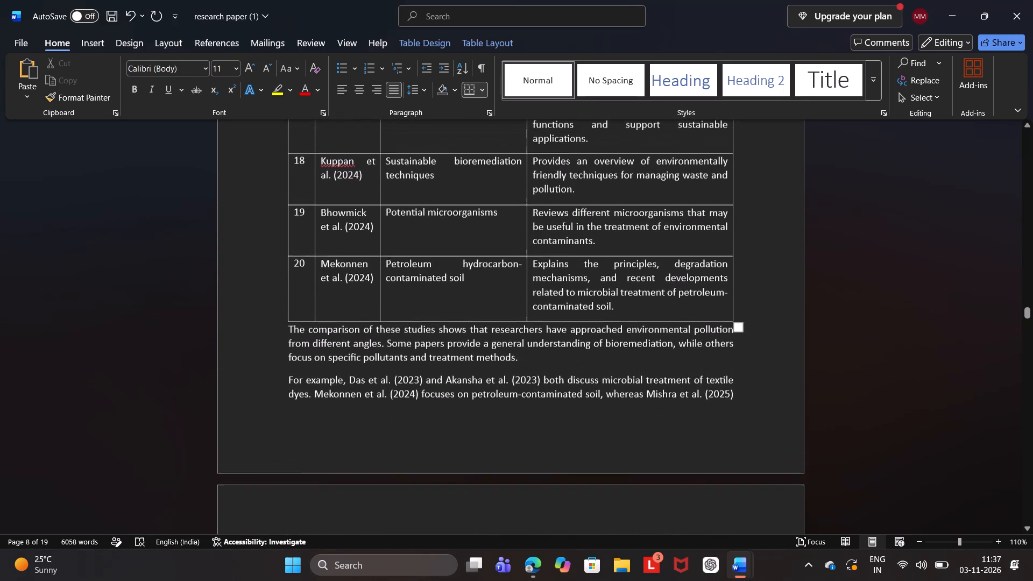
pyautogui.scroll(-1, 430, 417)
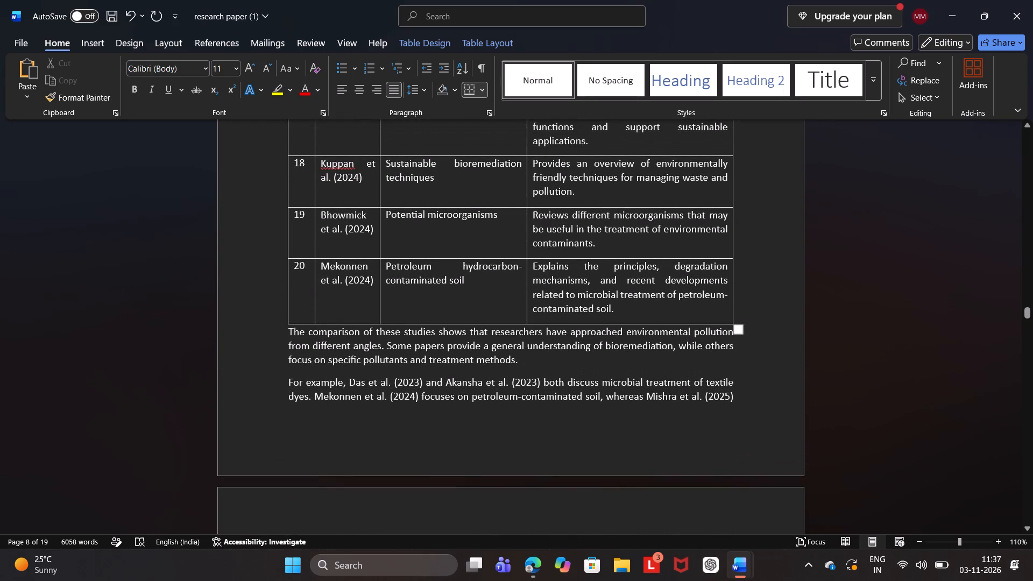
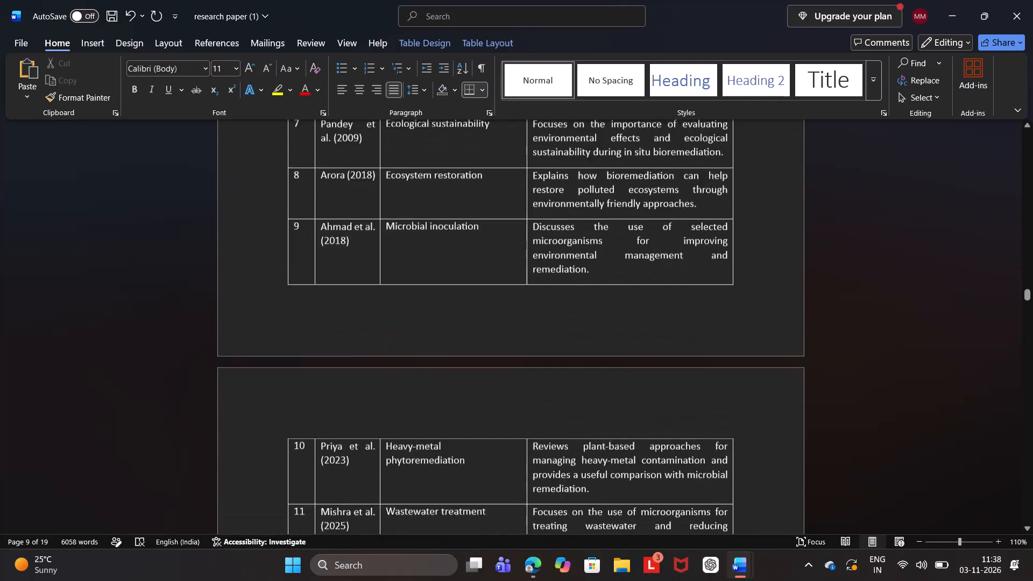
# Review the layout from the Flowchart 1 caption through section 4.1 and the section 4.2 comparative table down to row 20.
pyautogui.press('Up')
pyautogui.press('Up')
pyautogui.press('Up')
pyautogui.press('Up')
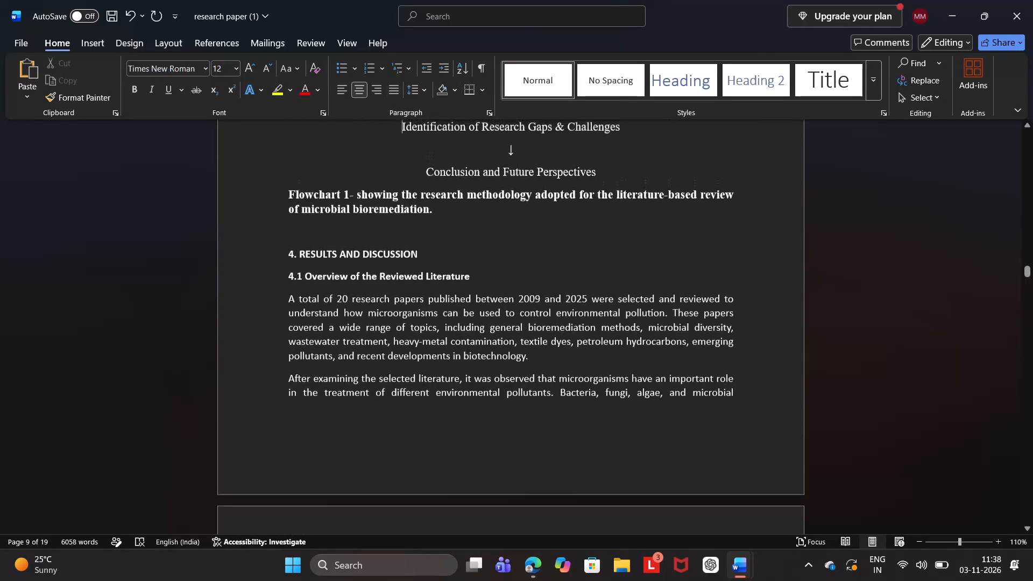
pyautogui.press('Down')
pyautogui.press('Down')
pyautogui.press('Down')
pyautogui.press('Down')
pyautogui.press('Down')
pyautogui.press('Down')
pyautogui.press('Down')
pyautogui.press('Down')
pyautogui.press('Down')
pyautogui.press('Down')
pyautogui.press('Down')
pyautogui.press('Down')
pyautogui.press('Down')
pyautogui.press('Down')
pyautogui.press('Down')
pyautogui.press('Down')
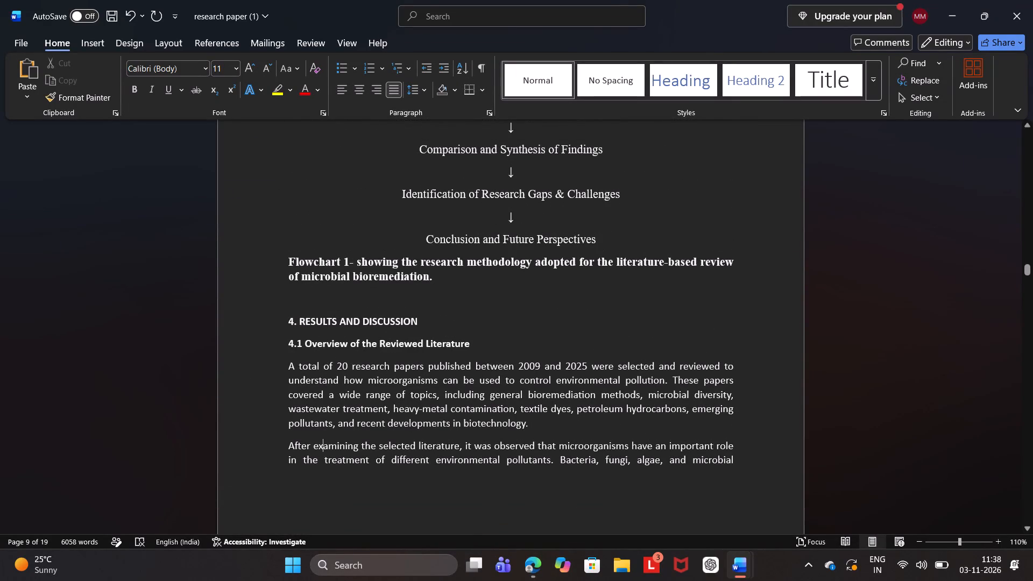
pyautogui.press('Down')
pyautogui.press('Down')
pyautogui.press('Down')
pyautogui.press('Down')
pyautogui.press('Down')
pyautogui.press('Down')
pyautogui.press('Down')
pyautogui.press('Down')
pyautogui.press('Down')
pyautogui.press('Down')
pyautogui.press('Down')
pyautogui.press('Down')
pyautogui.press('Down')
pyautogui.press('Down')
pyautogui.press('Down')
pyautogui.press('Down')
pyautogui.press('Down')
pyautogui.press('Down')
pyautogui.press('Down')
pyautogui.press('Down')
pyautogui.press('Down')
pyautogui.press('Down')
pyautogui.press('Down')
pyautogui.press('Down')
pyautogui.press('Down')
pyautogui.press('Down')
pyautogui.press('Down')
pyautogui.press('Down')
pyautogui.press('Down')
pyautogui.press('Down')
pyautogui.press('Down')
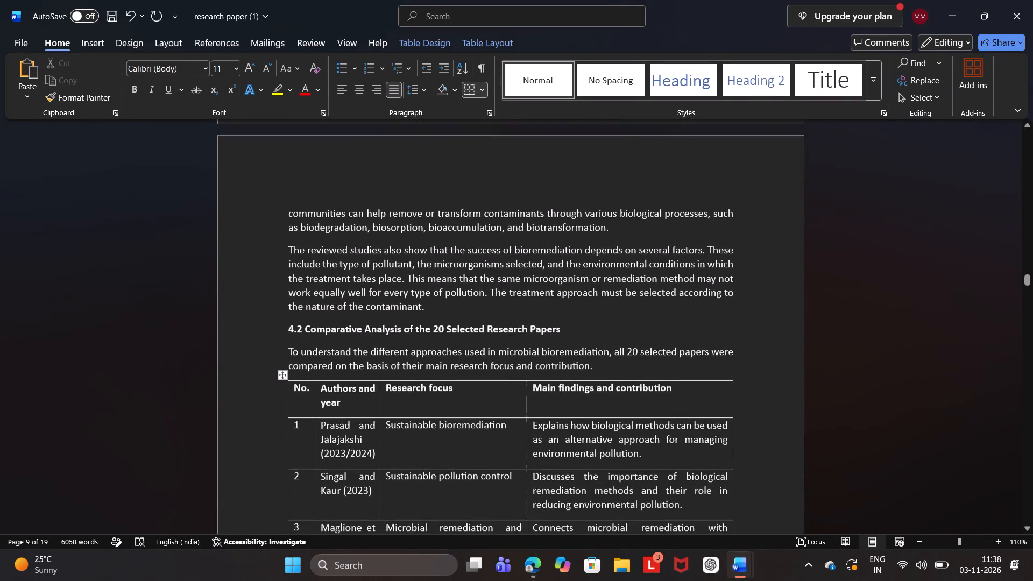
pyautogui.press('Down')
pyautogui.press('Down')
pyautogui.press('Down')
pyautogui.press('Down')
pyautogui.press('Down')
pyautogui.press('Down')
pyautogui.press('Down')
pyautogui.press('Down')
pyautogui.press('Down')
pyautogui.press('Down')
pyautogui.press('Down')
pyautogui.press('Down')
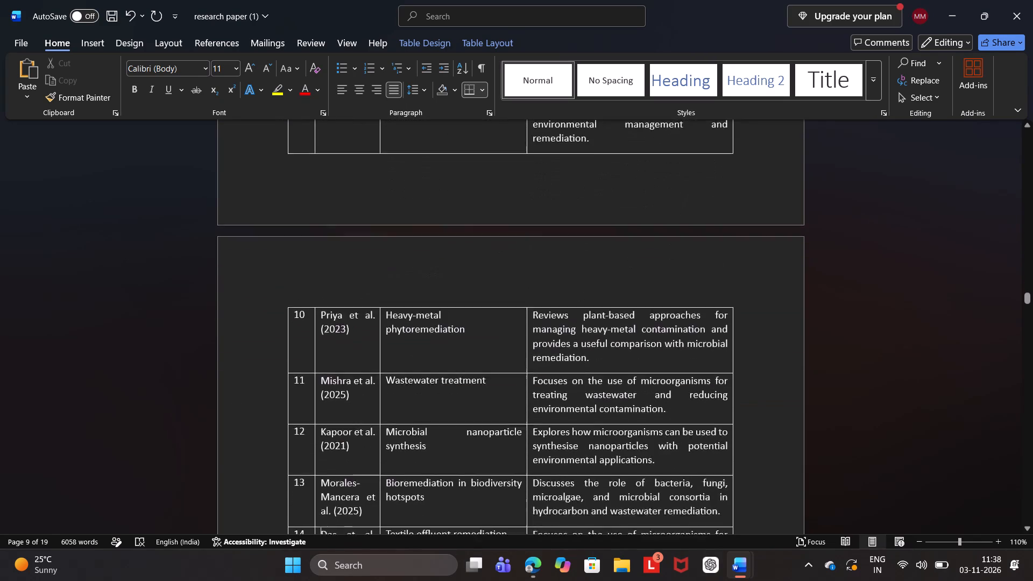
pyautogui.press('Down')
pyautogui.press('Down')
pyautogui.press('Down')
pyautogui.press('Down')
pyautogui.press('Down')
pyautogui.press('Down')
pyautogui.press('Down')
pyautogui.press('Down')
pyautogui.press('Down')
pyautogui.press('Down')
pyautogui.press('Down')
pyautogui.press('Down')
pyautogui.press('Down')
pyautogui.press('Down')
pyautogui.press('Down')
pyautogui.press('Down')
pyautogui.press('Down')
pyautogui.press('Down')
pyautogui.press('Down')
pyautogui.press('Down')
pyautogui.press('Down')
pyautogui.press('Down')
pyautogui.press('Down')
pyautogui.press('Down')
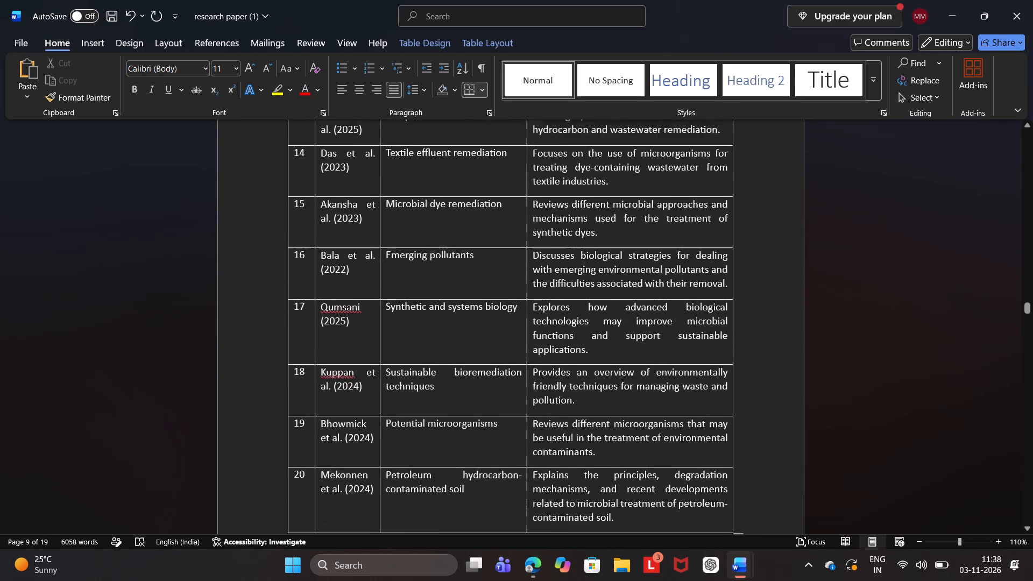
# Recheck the comparative table's rows and page breaks, and examine the text from there to Table 5 in section 4.3.
pyautogui.press('Up')
pyautogui.press('Up')
pyautogui.press('Up')
pyautogui.press('Up')
pyautogui.press('Up')
pyautogui.press('Up')
pyautogui.press('Up')
pyautogui.press('Up')
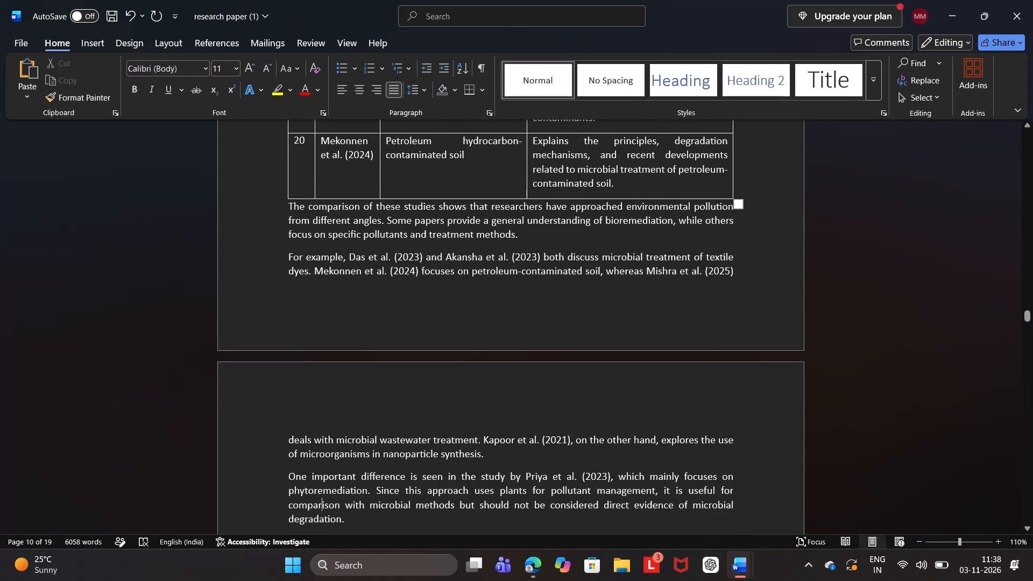
pyautogui.press('Up')
pyautogui.press('Up')
pyautogui.press('Up')
pyautogui.press('Up')
pyautogui.press('Up')
pyautogui.press('Up')
pyautogui.press('Up')
pyautogui.press('Up')
pyautogui.press('Up')
pyautogui.press('Up')
pyautogui.press('Up')
pyautogui.press('Up')
pyautogui.press('Up')
pyautogui.press('Up')
pyautogui.press('Up')
pyautogui.press('Up')
pyautogui.press('Up')
pyautogui.press('Up')
pyautogui.press('Up')
pyautogui.press('Up')
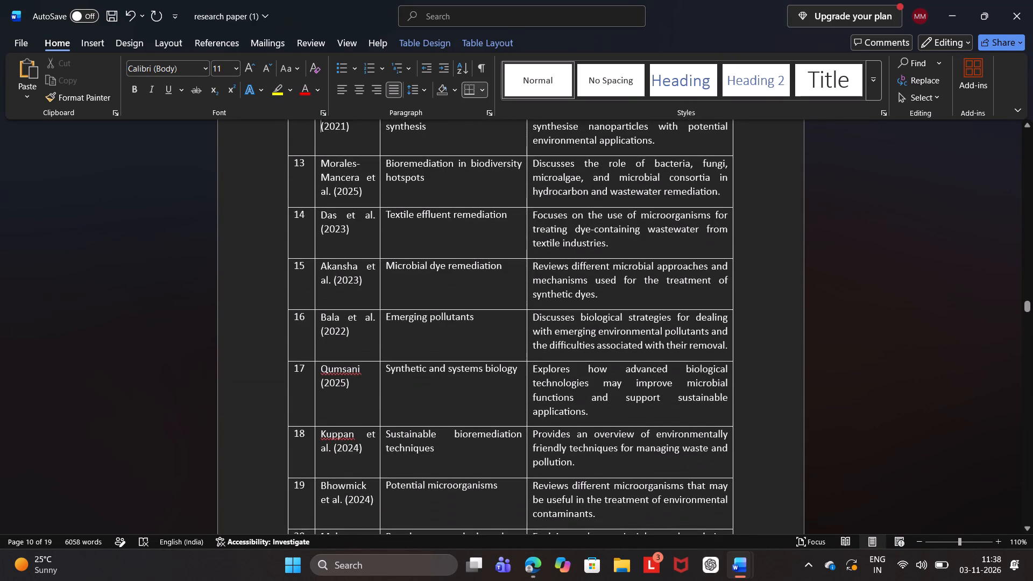
pyautogui.press('Up')
pyautogui.press('Up')
pyautogui.press('Up')
pyautogui.press('Up')
pyautogui.press('Up')
pyautogui.press('Up')
pyautogui.press('Up')
pyautogui.press('Up')
pyautogui.press('Up')
pyautogui.press('Up')
pyautogui.press('Up')
pyautogui.press('Up')
pyautogui.press('Up')
pyautogui.press('Up')
pyautogui.press('Up')
pyautogui.press('Up')
pyautogui.press('Up')
pyautogui.press('Up')
pyautogui.press('Down')
pyautogui.press('Down')
pyautogui.press('Down')
pyautogui.press('Down')
pyautogui.press('Down')
pyautogui.press('Down')
pyautogui.press('Down')
pyautogui.press('Down')
pyautogui.press('Down')
pyautogui.press('Down')
pyautogui.press('Down')
pyautogui.press('Down')
pyautogui.press('Down')
pyautogui.press('Down')
pyautogui.press('Down')
pyautogui.press('Down')
pyautogui.press('Down')
pyautogui.press('Down')
pyautogui.press('Down')
pyautogui.press('Down')
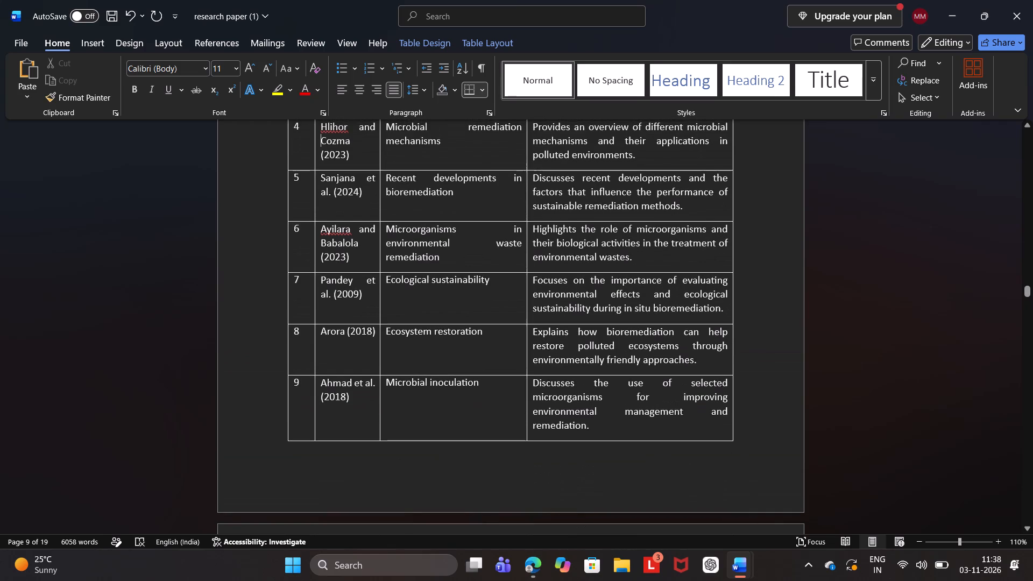
pyautogui.press('Down')
pyautogui.press('Down')
pyautogui.press('Down')
pyautogui.press('Down')
pyautogui.press('Down')
pyautogui.press('Down')
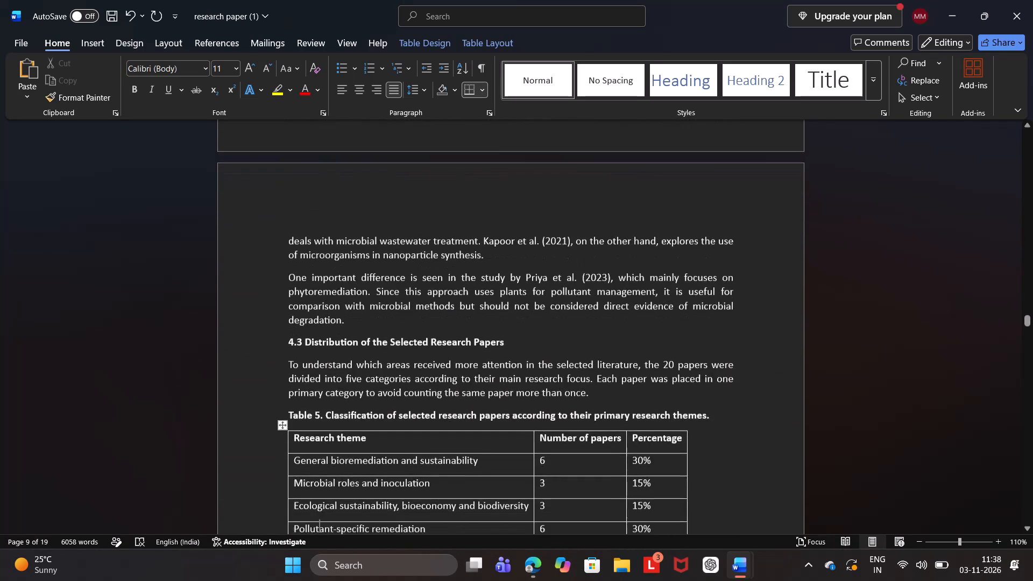
# Examine the layout of Table 5 in section 4.3 and Table 6 in section 4.4, including its page break, down to section 4.5.
pyautogui.press('Down')
pyautogui.press('Down')
pyautogui.press('Down')
pyautogui.press('Down')
pyautogui.press('Down')
pyautogui.press('Down')
pyautogui.press('Down')
pyautogui.press('Down')
pyautogui.press('Down')
pyautogui.press('Down')
pyautogui.press('Down')
pyautogui.press('Down')
pyautogui.press('Down')
pyautogui.press('Down')
pyautogui.press('Down')
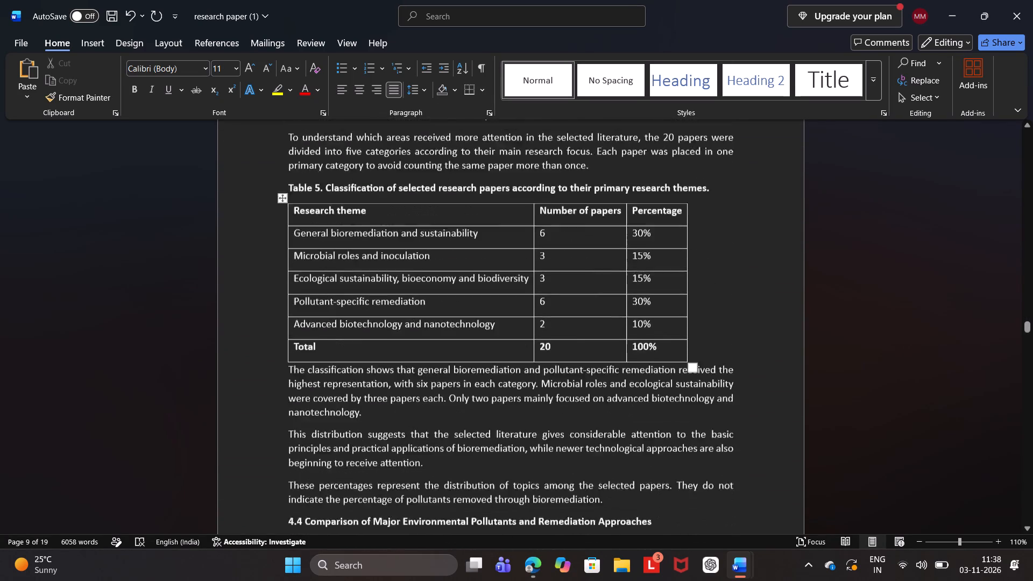
pyautogui.press('Down')
pyautogui.press('Down')
pyautogui.press('Down')
pyautogui.press('Down')
pyautogui.press('Down')
pyautogui.press('Down')
pyautogui.press('Down')
pyautogui.press('Down')
pyautogui.press('Down')
pyautogui.press('Down')
pyautogui.press('Down')
pyautogui.press('Down')
pyautogui.press('Down')
pyautogui.press('Down')
pyautogui.press('Down')
pyautogui.press('Down')
pyautogui.press('Down')
pyautogui.press('Down')
pyautogui.press('Down')
pyautogui.press('Down')
pyautogui.press('Down')
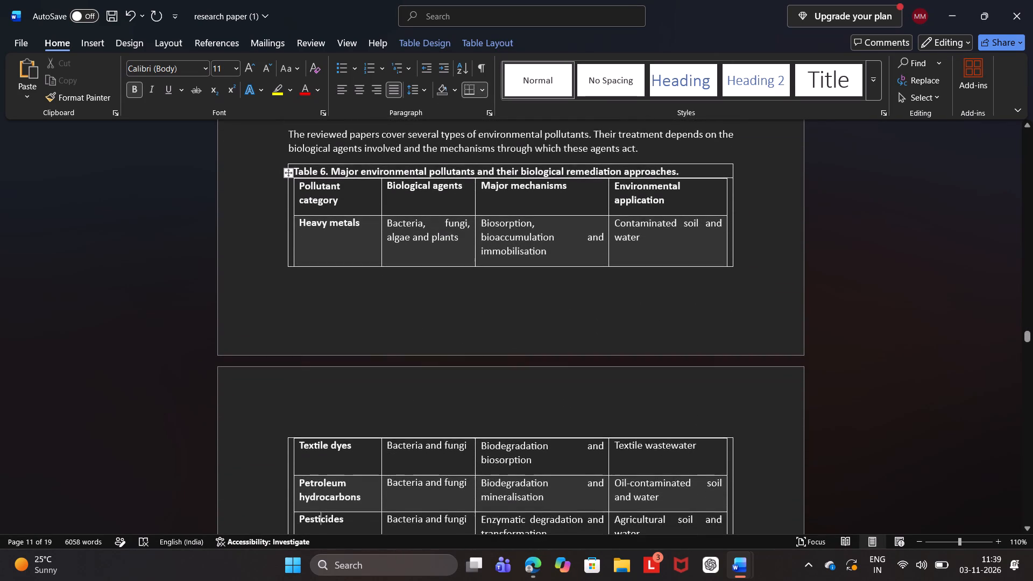
pyautogui.press('Down')
pyautogui.press('Down')
pyautogui.press('Down')
pyautogui.press('Down')
pyautogui.press('Down')
pyautogui.press('Down')
pyautogui.press('Down')
pyautogui.press('Down')
pyautogui.press('Down')
pyautogui.press('Down')
pyautogui.press('Down')
pyautogui.press('Down')
pyautogui.press('Down')
pyautogui.press('Down')
pyautogui.press('Down')
pyautogui.press('Down')
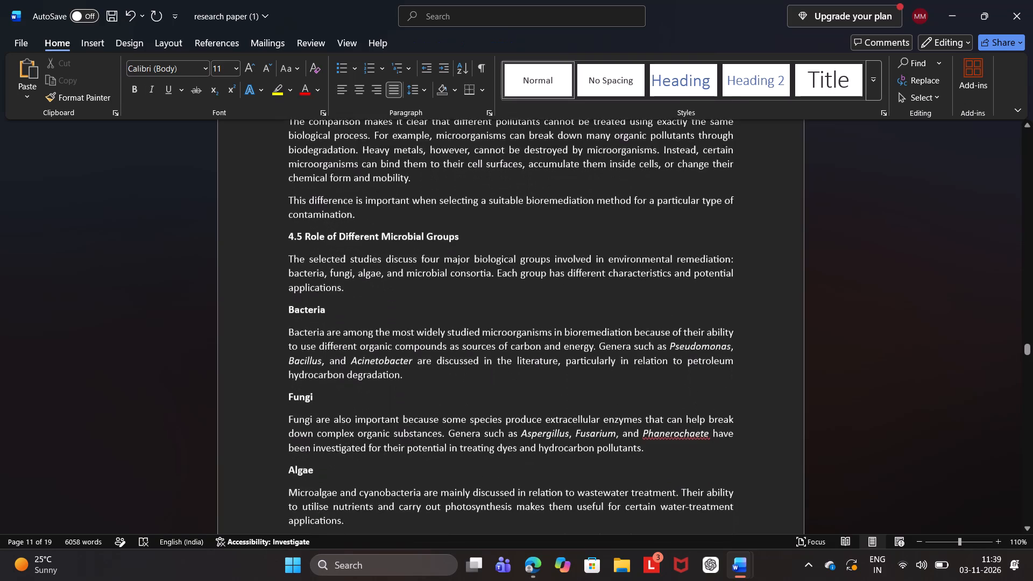
# Examine the microbial group paragraphs of section 4.5 and the mechanism comparison table down to the section 4.7 heading.
pyautogui.press('Down')
pyautogui.press('Down')
pyautogui.press('Down')
pyautogui.press('Down')
pyautogui.press('Down')
pyautogui.press('Down')
pyautogui.press('Down')
pyautogui.press('Down')
pyautogui.press('Down')
pyautogui.press('Down')
pyautogui.press('Down')
pyautogui.press('Down')
pyautogui.press('Down')
pyautogui.press('Down')
pyautogui.press('Down')
pyautogui.press('Down')
pyautogui.press('Down')
pyautogui.press('Down')
pyautogui.press('Down')
pyautogui.press('Down')
pyautogui.press('Down')
pyautogui.press('Down')
pyautogui.press('Down')
pyautogui.press('Down')
pyautogui.press('Down')
pyautogui.press('Down')
pyautogui.press('Down')
pyautogui.press('Down')
pyautogui.press('Down')
pyautogui.press('Down')
pyautogui.press('Down')
pyautogui.press('Down')
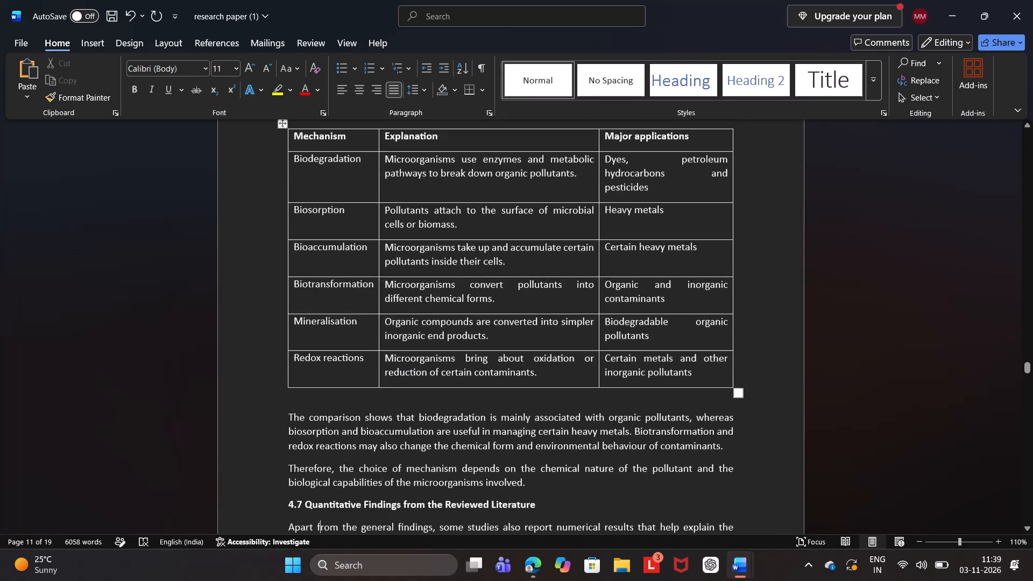
# Examine the text and layout of section 4.7 on quantitative findings and the opening paragraphs of section 4.8.
pyautogui.press('Down')
pyautogui.press('Down')
pyautogui.press('Down')
pyautogui.press('Down')
pyautogui.press('Down')
pyautogui.press('Down')
pyautogui.press('Down')
pyautogui.press('Down')
pyautogui.press('Down')
pyautogui.press('Down')
pyautogui.press('Down')
pyautogui.press('Down')
pyautogui.press('Down')
pyautogui.press('Down')
pyautogui.press('Down')
pyautogui.press('Down')
pyautogui.press('Down')
pyautogui.press('Down')
pyautogui.press('Down')
pyautogui.press('Down')
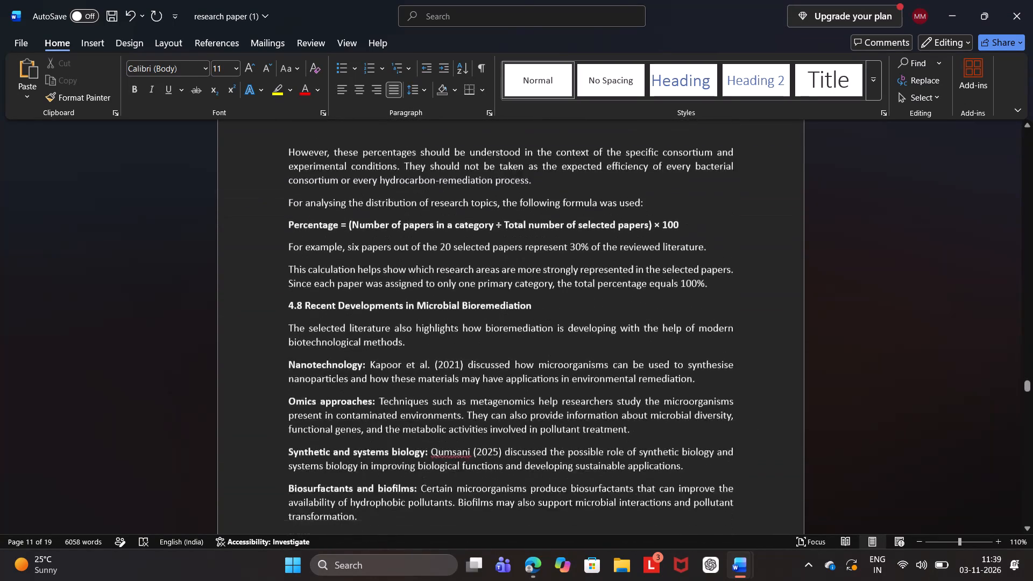
# Examine the text from the rest of section 4.8 to the numbered contributions in section 4.10.
pyautogui.press('Down')
pyautogui.press('Down')
pyautogui.press('Down')
pyautogui.press('Down')
pyautogui.press('Down')
pyautogui.press('Down')
pyautogui.press('Down')
pyautogui.press('Down')
pyautogui.press('Down')
pyautogui.press('Down')
pyautogui.press('Down')
pyautogui.press('Down')
pyautogui.press('Down')
pyautogui.press('Down')
pyautogui.press('Down')
pyautogui.press('Down')
pyautogui.press('Down')
pyautogui.press('Down')
pyautogui.press('Down')
pyautogui.press('Down')
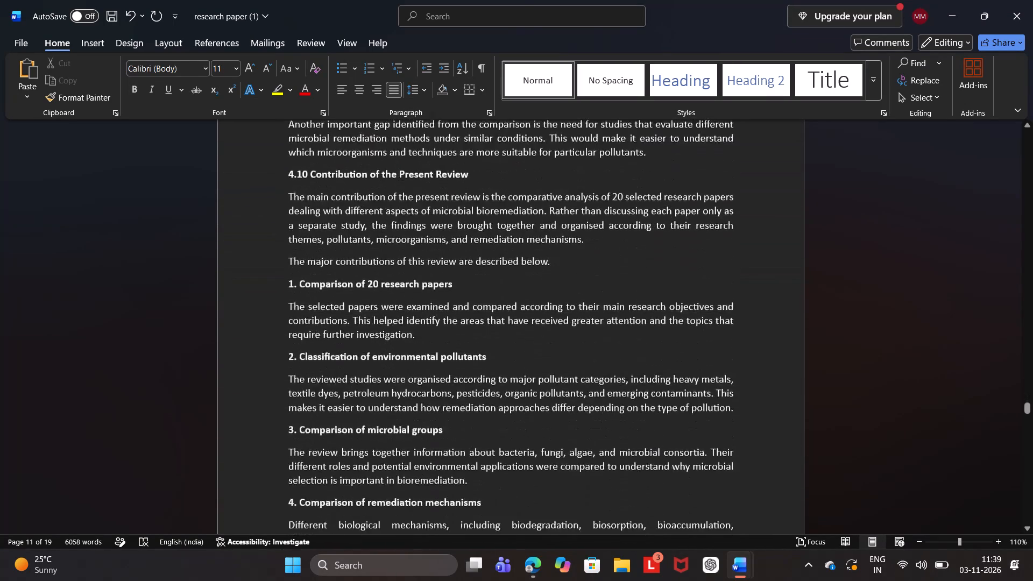
# Examine the remaining contributions of section 4.10 and the overall discussion in section 4.11.
pyautogui.press('Down')
pyautogui.press('Down')
pyautogui.press('Down')
pyautogui.press('Down')
pyautogui.press('Down')
pyautogui.press('Down')
pyautogui.press('Down')
pyautogui.press('Down')
pyautogui.press('Down')
pyautogui.press('Down')
pyautogui.press('Down')
pyautogui.press('Down')
pyautogui.press('Down')
pyautogui.press('Down')
pyautogui.press('Down')
pyautogui.press('Down')
pyautogui.press('Down')
pyautogui.press('Down')
pyautogui.press('Down')
pyautogui.press('Down')
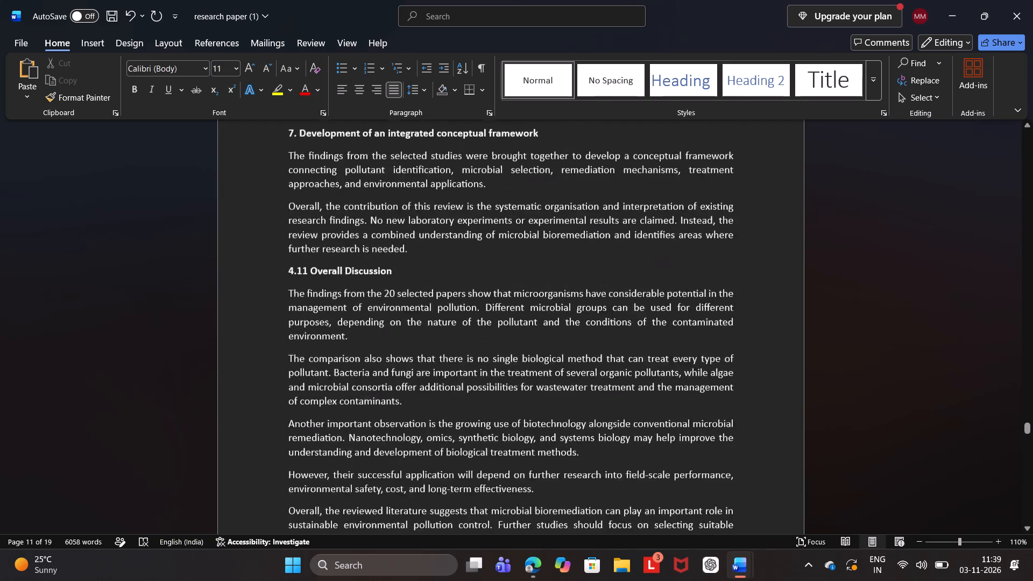
# Examine the layout of the Figure 3 chart, its caption and interpretation, and the bacterial consortium bar chart on the following page.
pyautogui.press('Up')
pyautogui.press('Up')
pyautogui.press('Up')
pyautogui.press('Up')
pyautogui.press('Up')
pyautogui.press('Up')
pyautogui.press('Up')
pyautogui.press('Up')
pyautogui.press('Up')
pyautogui.press('Up')
pyautogui.press('Up')
pyautogui.press('Up')
pyautogui.press('Up')
pyautogui.press('Up')
pyautogui.press('Up')
pyautogui.press('Up')
pyautogui.press('Up')
pyautogui.press('Up')
pyautogui.press('Up')
pyautogui.press('Up')
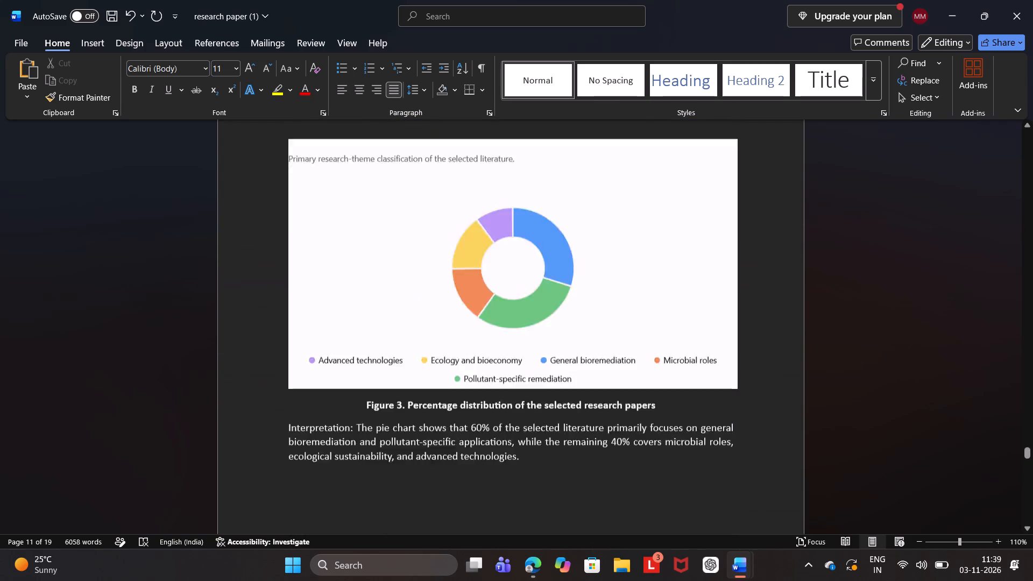
pyautogui.press('Down')
pyautogui.press('Down')
pyautogui.press('Down')
pyautogui.press('Down')
pyautogui.press('Down')
pyautogui.press('Down')
pyautogui.press('Down')
pyautogui.press('Down')
pyautogui.press('Down')
pyautogui.press('Down')
pyautogui.press('Down')
pyautogui.press('Down')
pyautogui.press('Down')
pyautogui.press('Down')
pyautogui.press('Down')
pyautogui.press('Down')
pyautogui.press('Down')
pyautogui.press('Down')
pyautogui.press('Down')
pyautogui.press('Down')
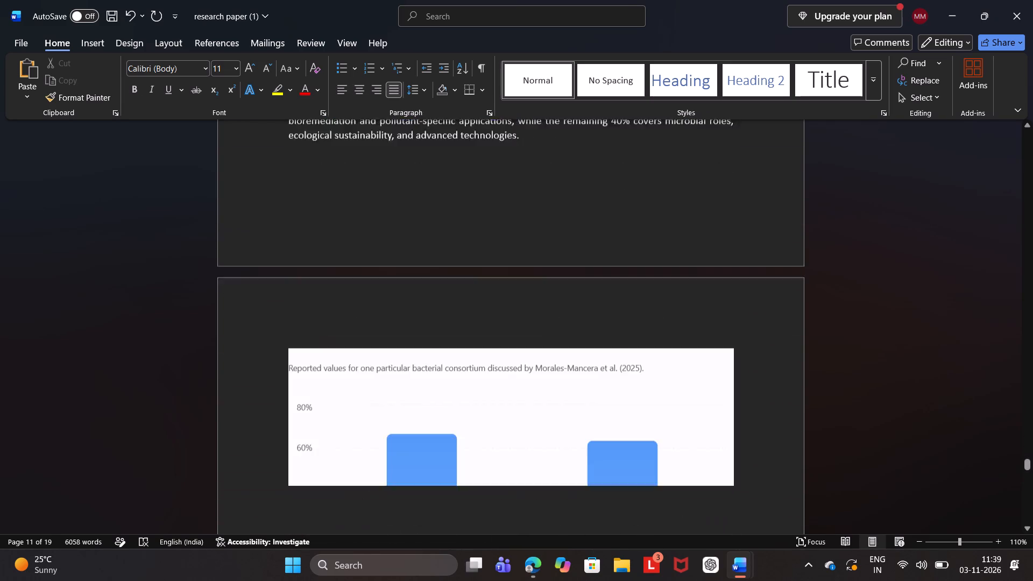
# Examine the layout of the concluding text after the figures, including its page break, down to the bold closing statement.
pyautogui.press('Down')
pyautogui.press('Down')
pyautogui.press('Down')
pyautogui.press('Down')
pyautogui.press('Down')
pyautogui.press('Down')
pyautogui.press('Down')
pyautogui.press('Down')
pyautogui.press('Down')
pyautogui.press('Down')
pyautogui.press('Down')
pyautogui.press('Down')
pyautogui.press('Down')
pyautogui.press('Down')
pyautogui.press('Down')
pyautogui.press('Down')
pyautogui.press('Down')
pyautogui.press('Down')
pyautogui.press('Down')
pyautogui.press('Down')
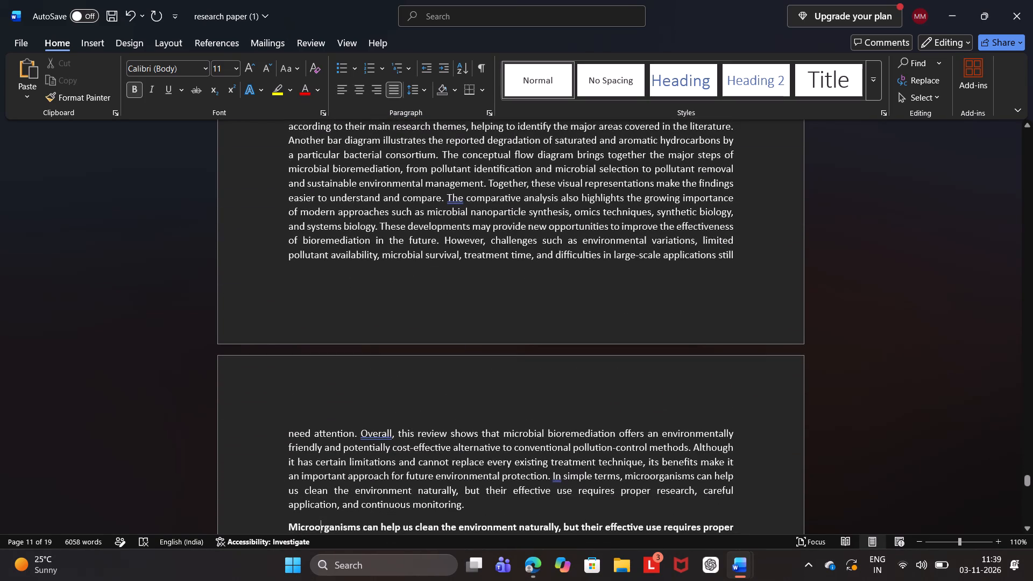
# Examine the formatting and page break of the numbered reference list down to entry 17.
pyautogui.press('Down')
pyautogui.press('Down')
pyautogui.press('Down')
pyautogui.press('Down')
pyautogui.press('Down')
pyautogui.press('Down')
pyautogui.press('Down')
pyautogui.press('Down')
pyautogui.press('Down')
pyautogui.press('Down')
pyautogui.press('Down')
pyautogui.press('Down')
pyautogui.press('Down')
pyautogui.press('Down')
pyautogui.press('Down')
pyautogui.press('Down')
pyautogui.press('Down')
pyautogui.press('Down')
pyautogui.press('Down')
pyautogui.press('Down')
pyautogui.press('Down')
pyautogui.press('Down')
pyautogui.press('Down')
pyautogui.press('Down')
pyautogui.press('Down')
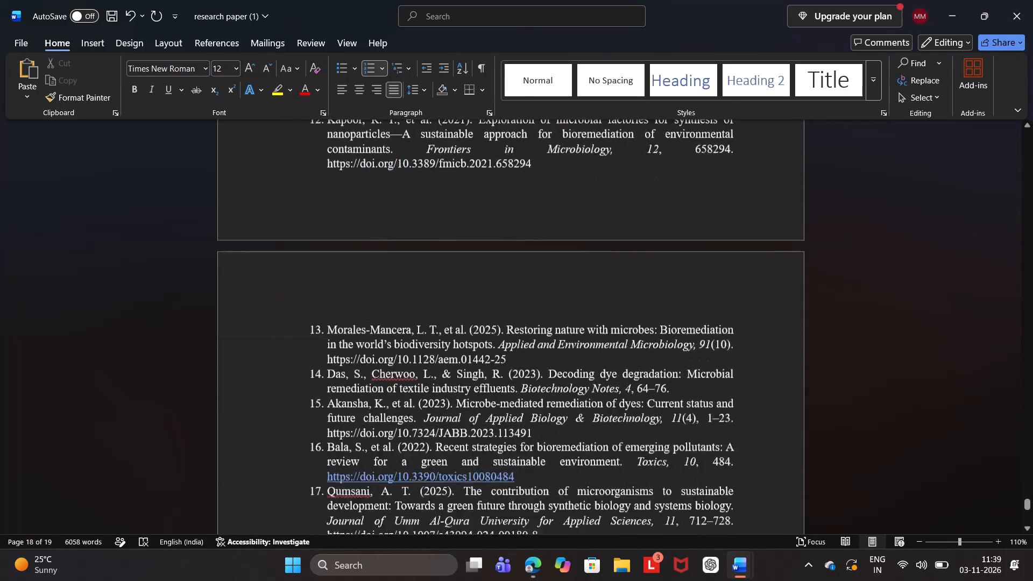
# Examine the formatting of the remaining numbered references on the final page, through entry 20.
pyautogui.press('Up')
pyautogui.press('Up')
pyautogui.press('Up')
pyautogui.press('Up')
pyautogui.press('Up')
pyautogui.press('Up')
pyautogui.press('Up')
pyautogui.press('Up')
pyautogui.press('Up')
pyautogui.press('Up')
pyautogui.press('Up')
pyautogui.press('Up')
pyautogui.press('Up')
pyautogui.press('Up')
pyautogui.press('Up')
pyautogui.press('Up')
pyautogui.press('Up')
pyautogui.press('Up')
pyautogui.press('Up')
pyautogui.press('Up')
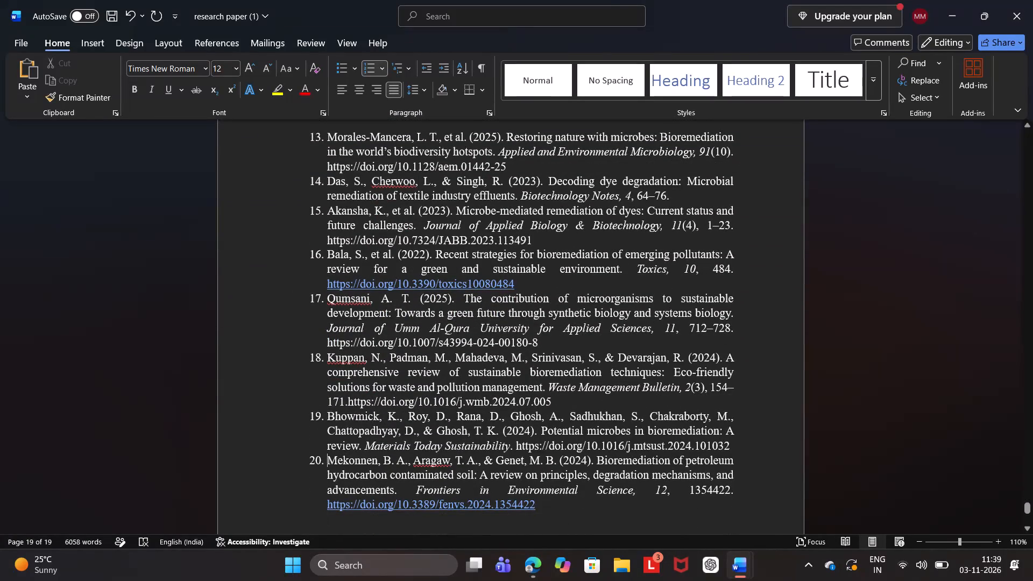
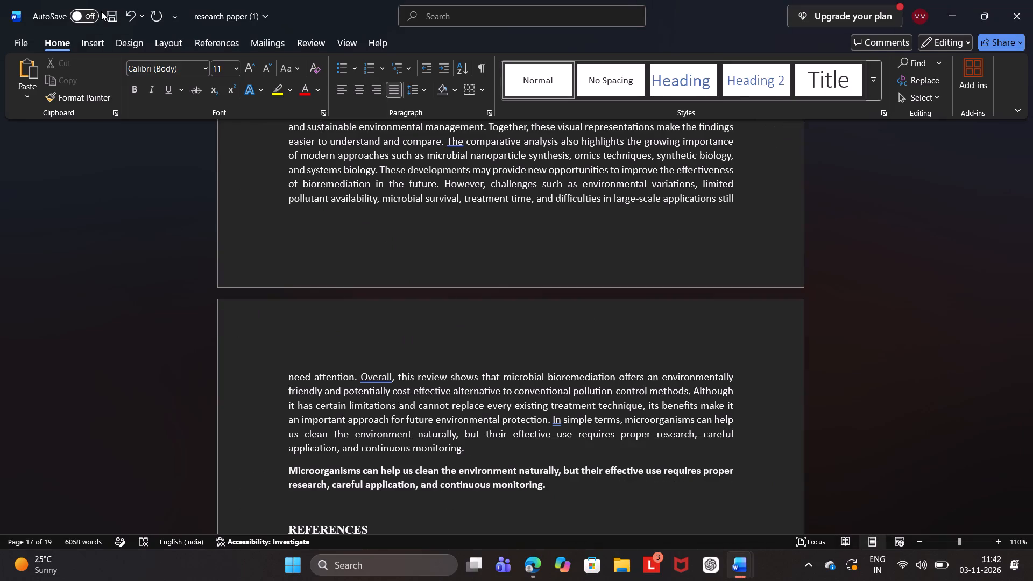
# Turn on AutoSave for the research paper by uploading it to the personal OneDrive.
pyautogui.click(83, 10)
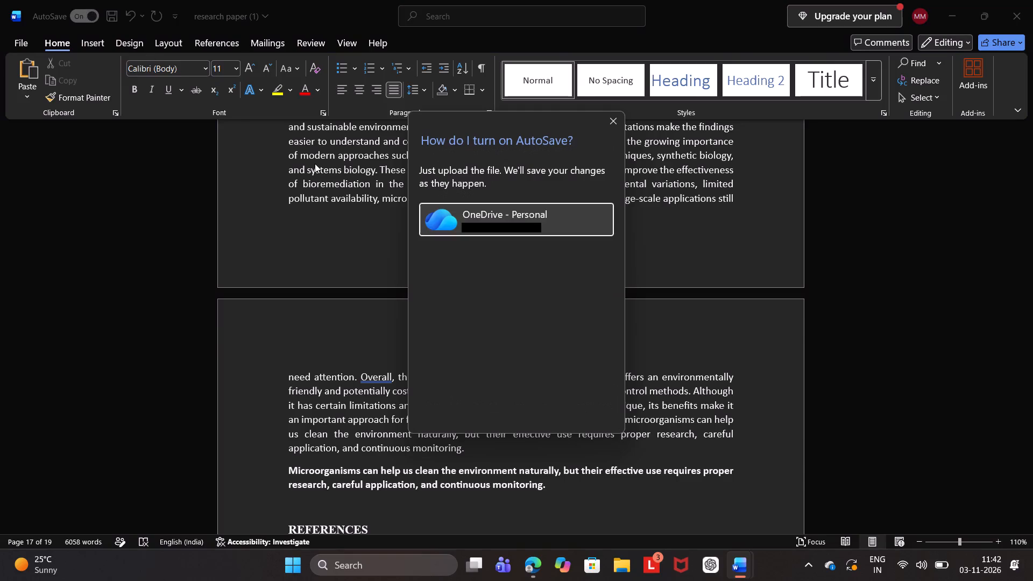
pyautogui.click(470, 224)
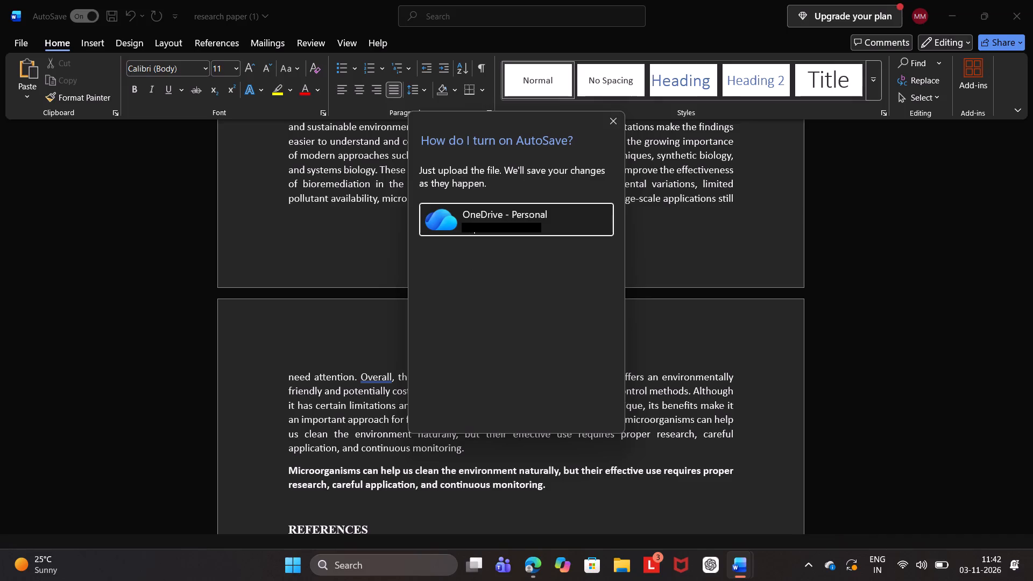
pyautogui.click(470, 224)
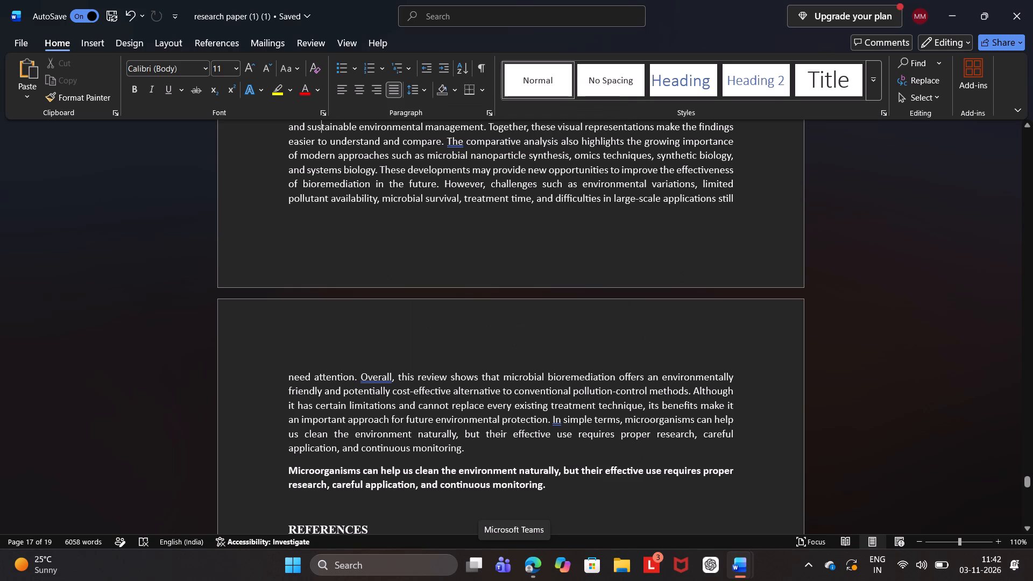
# Look over all pages of the Hey document in overview and return to the research paper (1) (1) document.
pyautogui.click(734, 561)
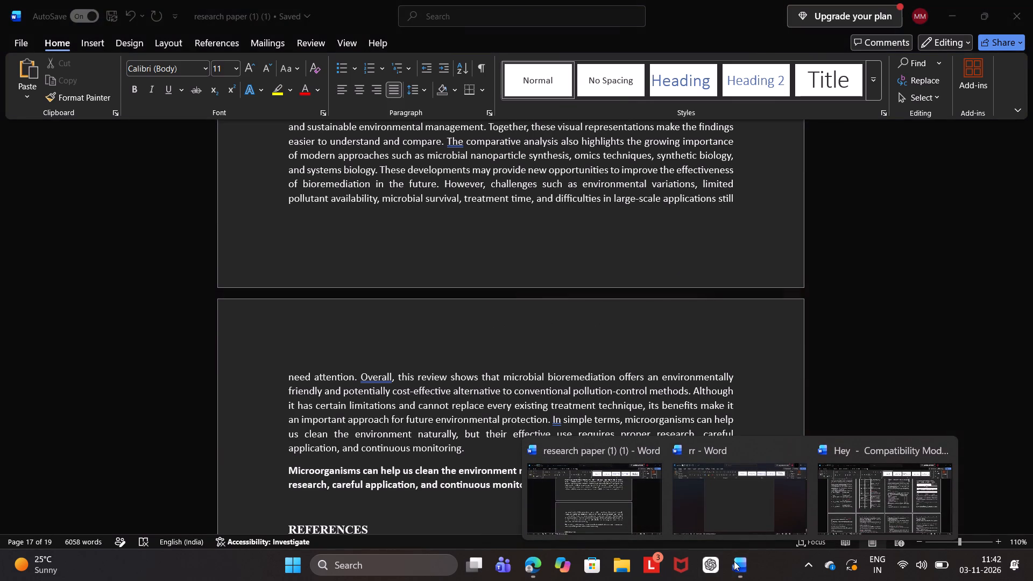
pyautogui.click(859, 485)
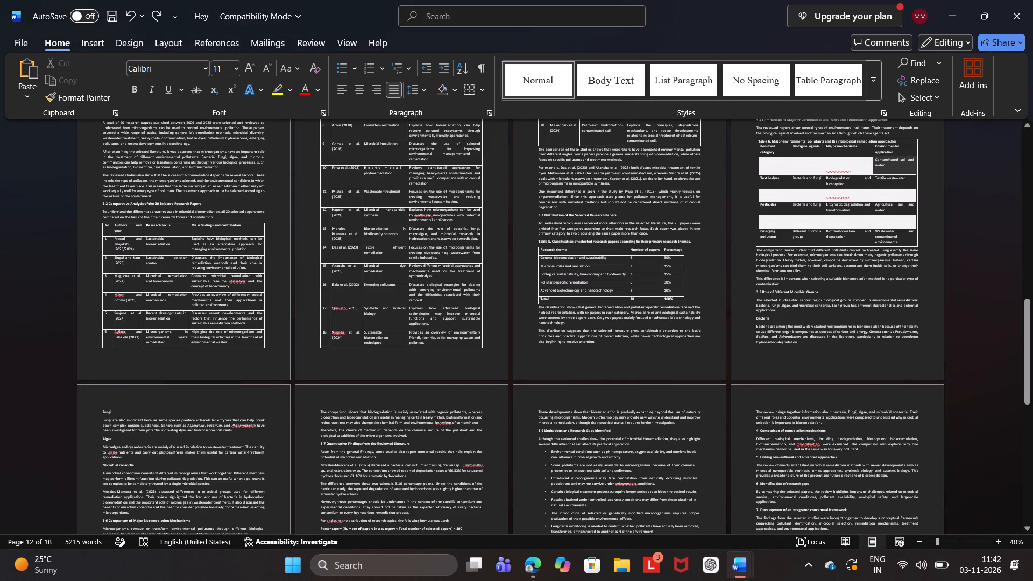
pyautogui.keyDown('ctrl'); pyautogui.scroll(-3, 530, 348); pyautogui.keyUp('ctrl')
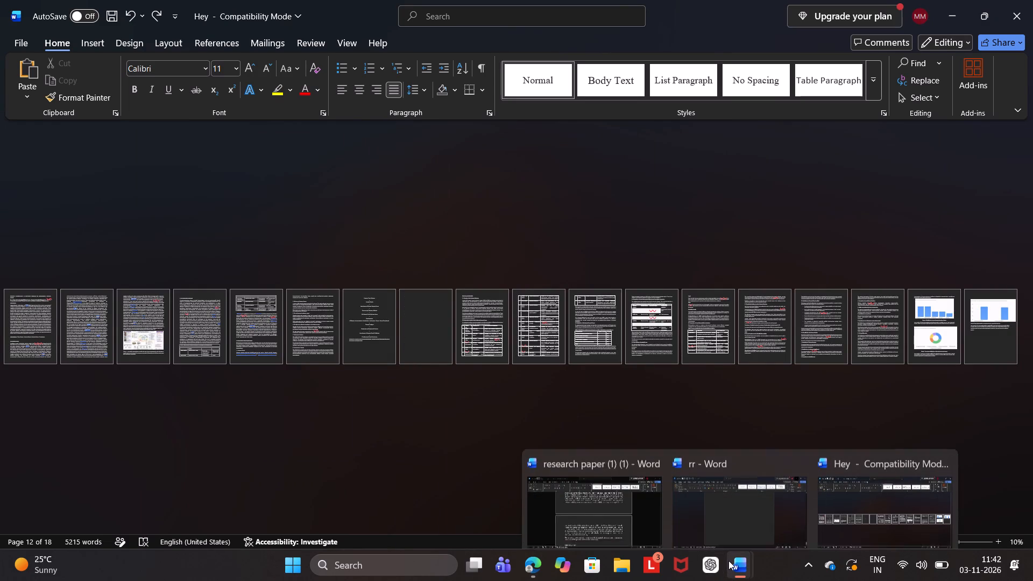
pyautogui.click(602, 503)
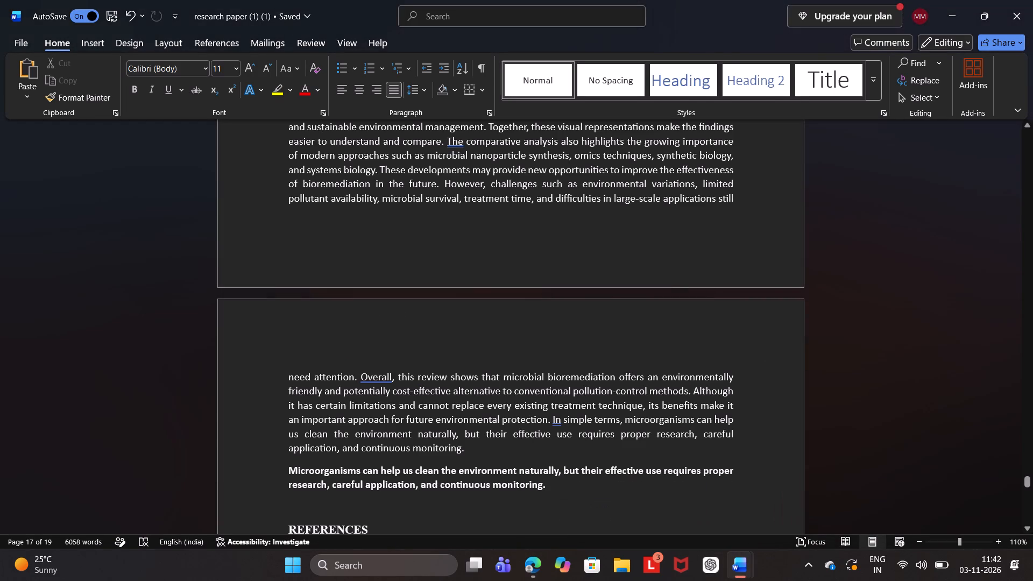
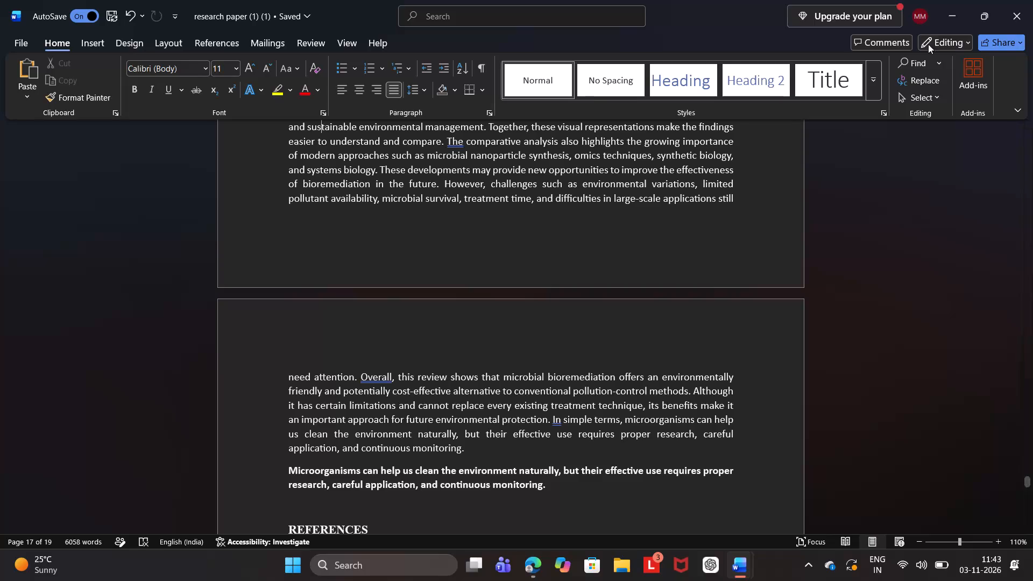
# Minimize the research paper (1) (1) and Hey document windows.
pyautogui.click(955, 0)
pyautogui.click(955, 0)
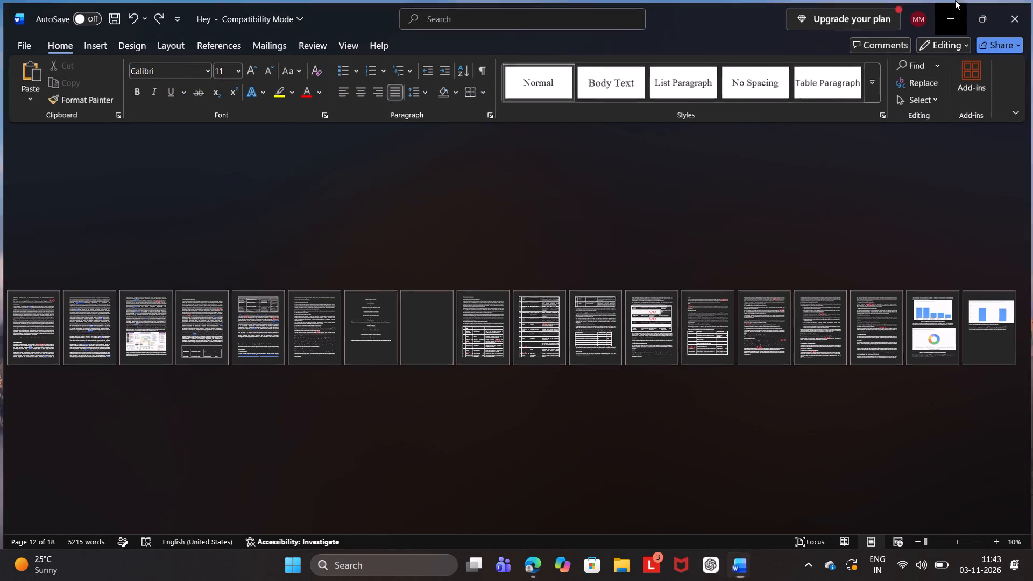